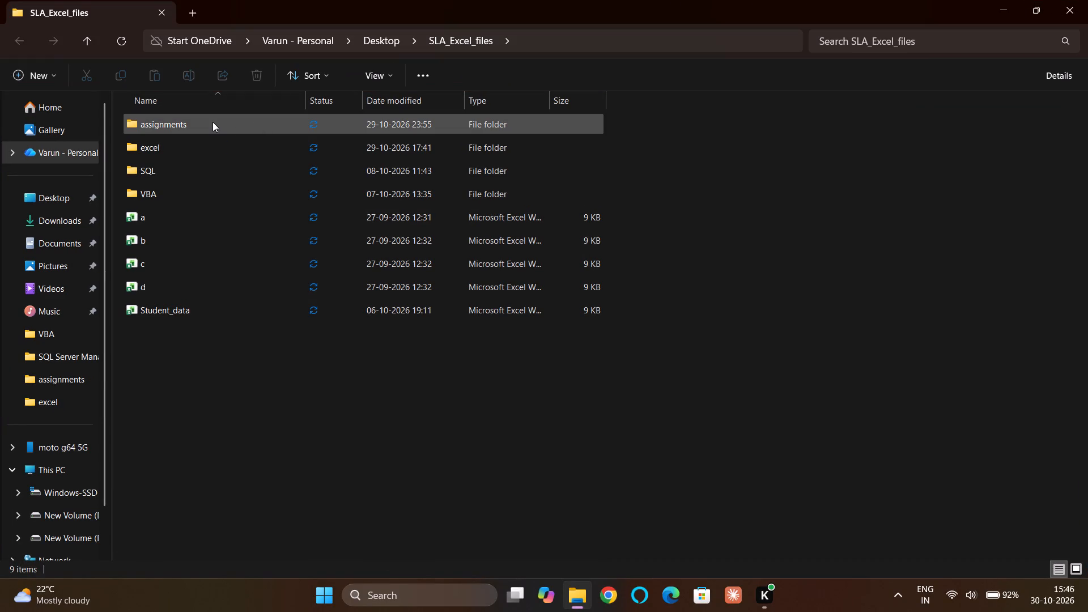
Open the Assignment 4 workbook from the assignments folder.
{"action": "double_click", "coordinate": [212, 122]}
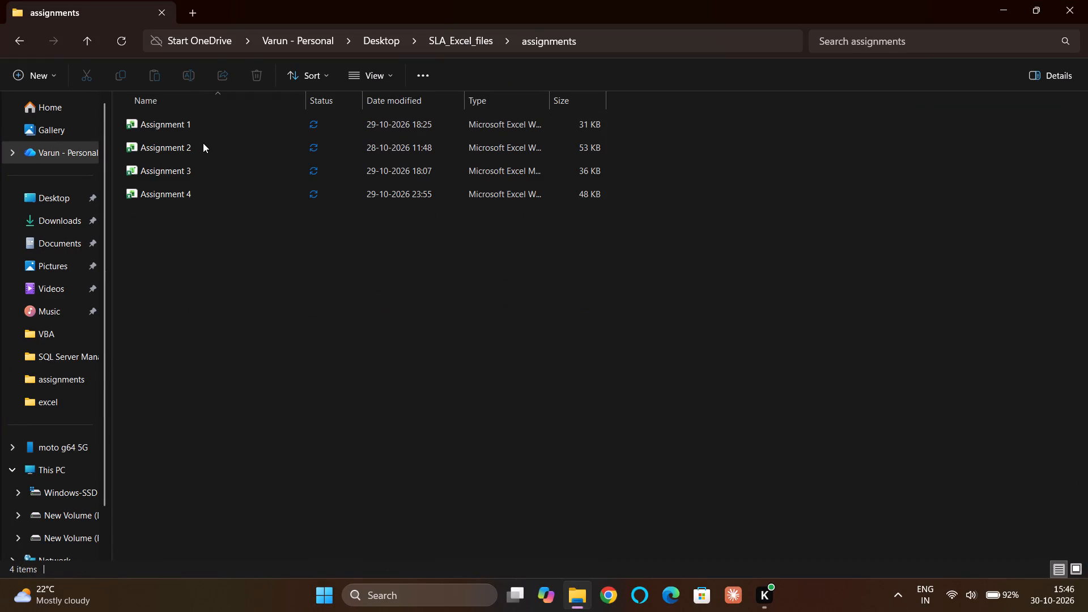
{"action": "double_click", "coordinate": [193, 193]}
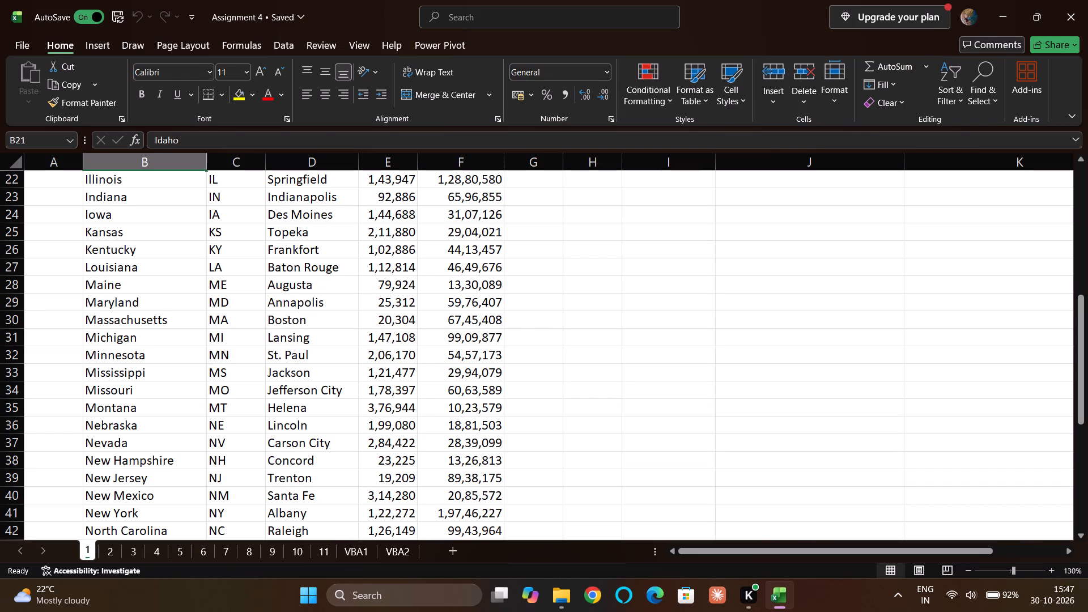
Look over the state data table and the lookup answer areas on sheet 1.
{"action": "left_click", "coordinate": [595, 330]}
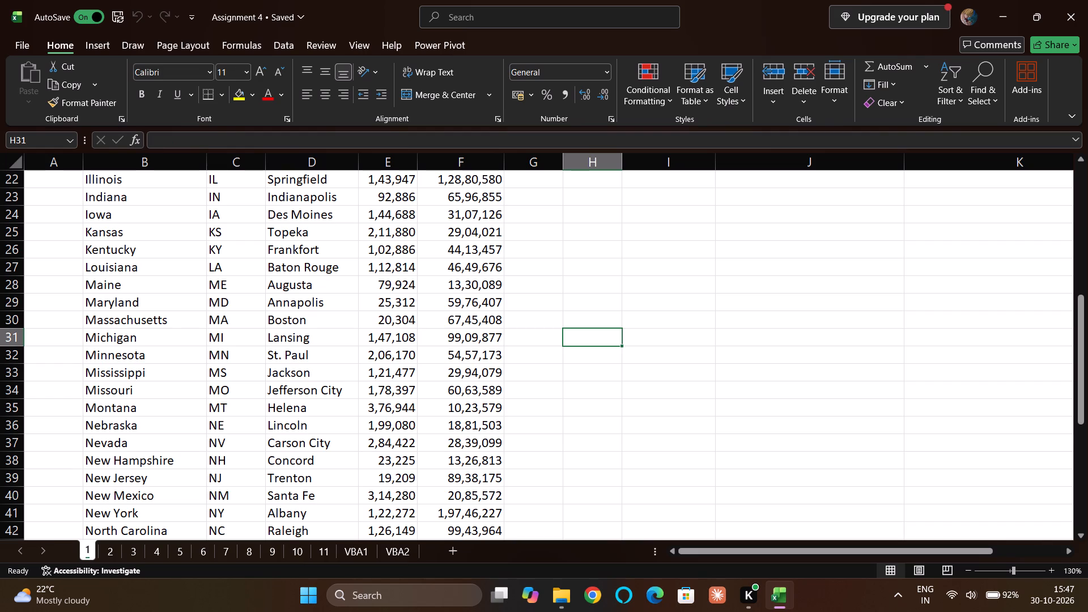
{"action": "scroll", "coordinate": [595, 330], "scroll_direction": "right", "scroll_amount": 1}
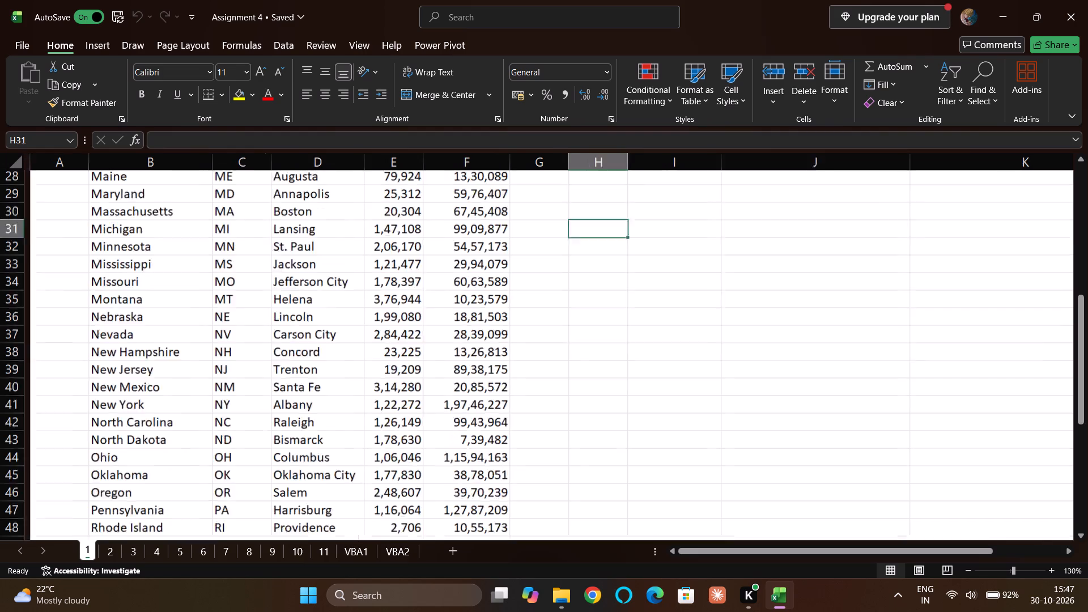
{"action": "scroll", "coordinate": [595, 330], "scroll_direction": "right", "scroll_amount": 1}
{"action": "scroll", "coordinate": [595, 330], "scroll_direction": "down", "scroll_amount": 2}
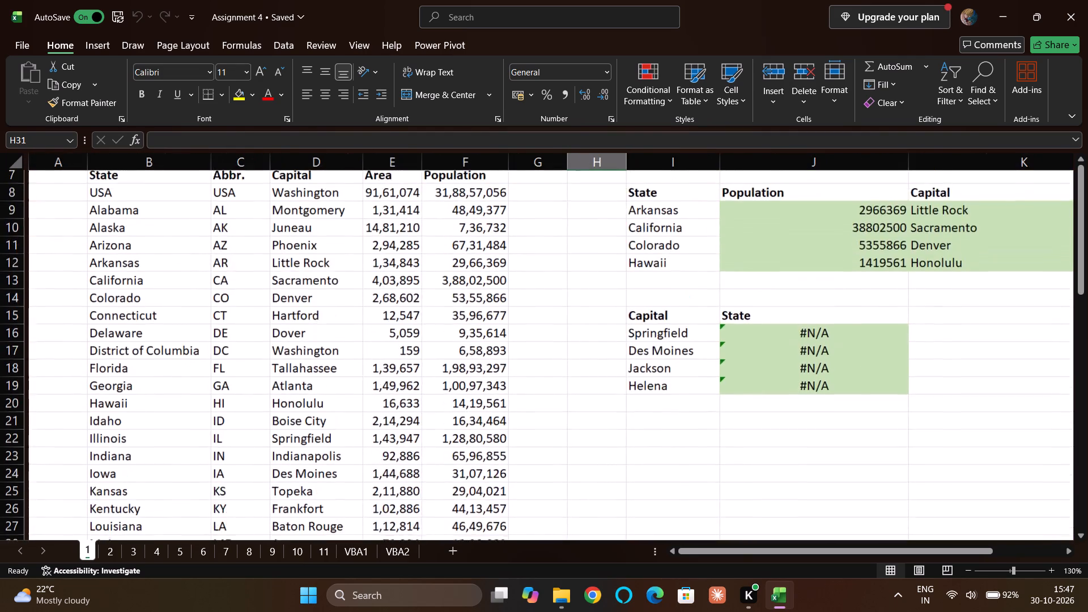
{"action": "scroll", "coordinate": [595, 330], "scroll_direction": "left", "scroll_amount": 5}
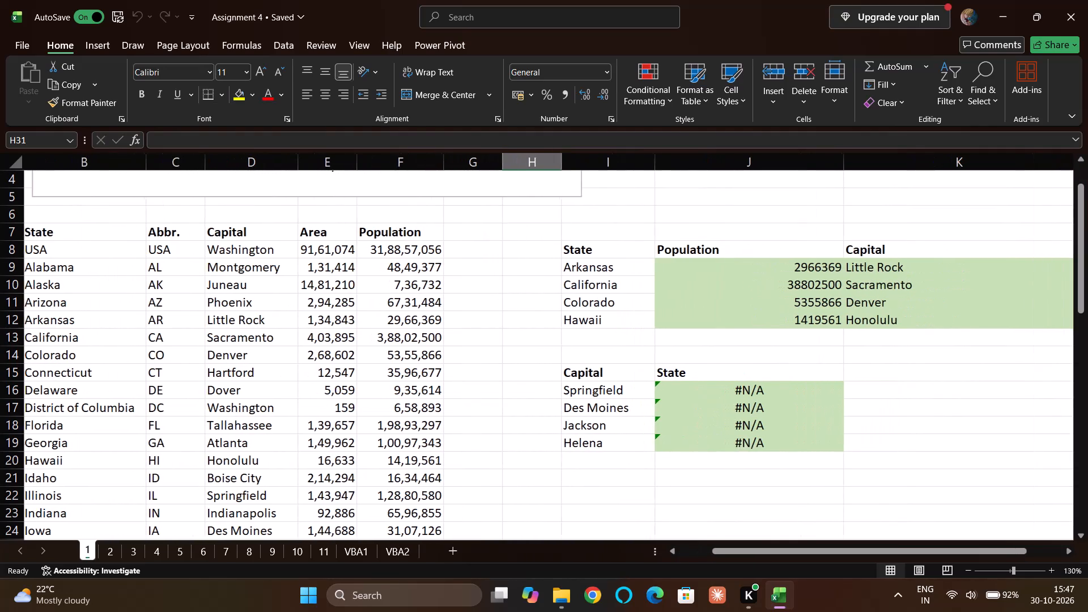
On sheet 2, enter the formula =D6/C6*4 in H7 to answer the output question for 4 workers.
{"action": "left_click", "coordinate": [105, 545]}
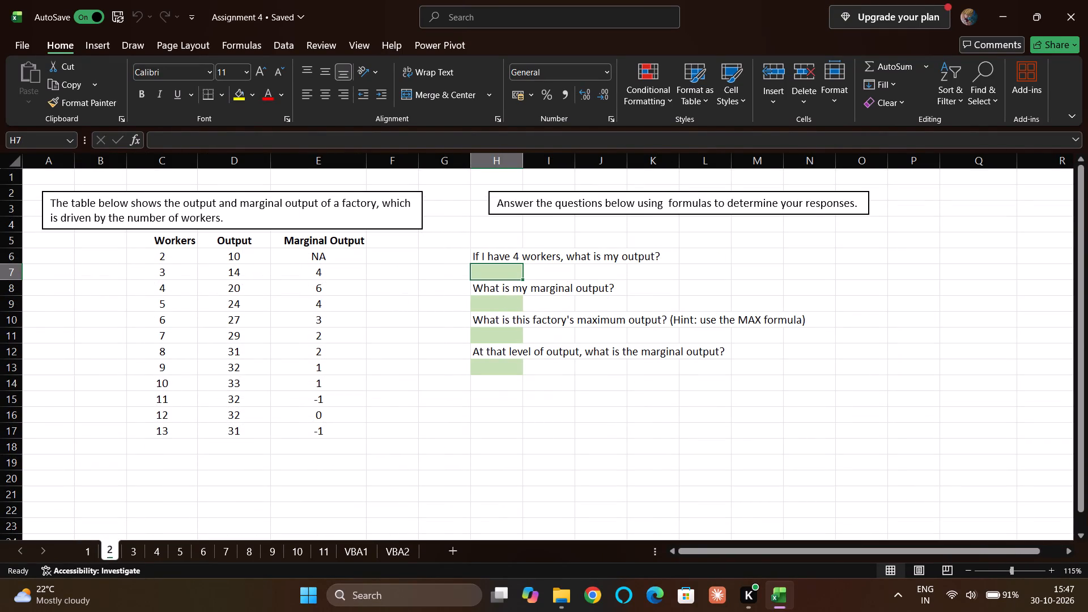
{"action": "left_click_drag", "start_coordinate": [588, 296], "coordinate": [545, 280]}
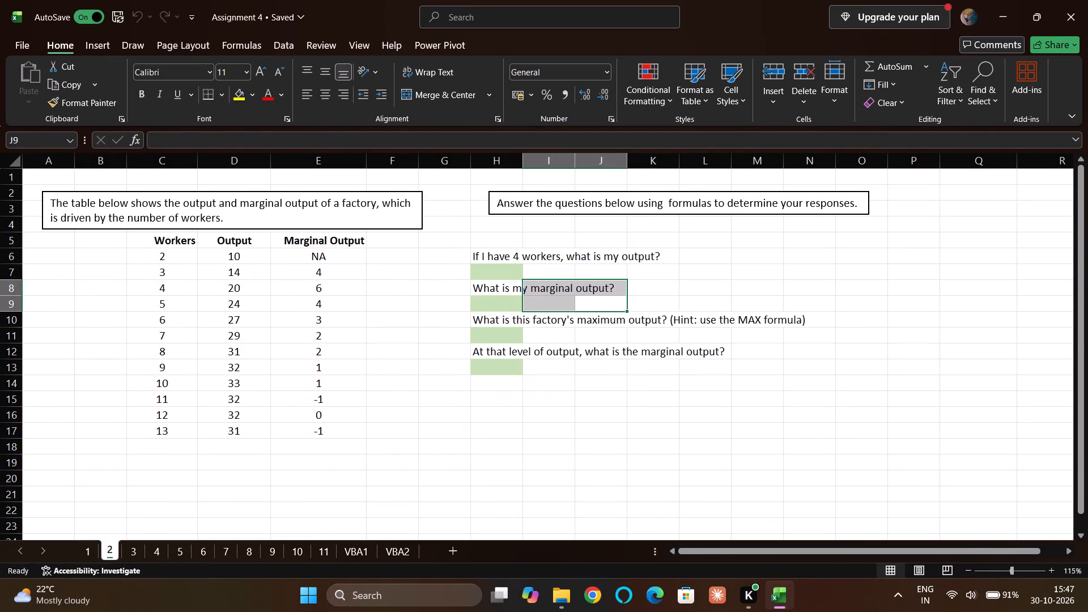
{"action": "left_click", "coordinate": [644, 275]}
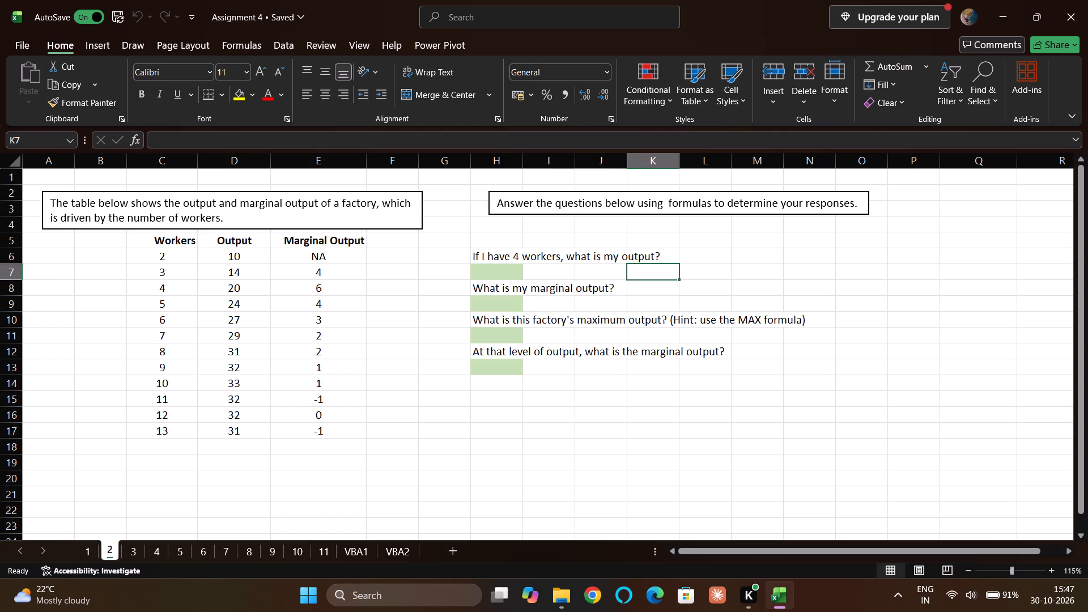
{"action": "left_click", "coordinate": [494, 274]}
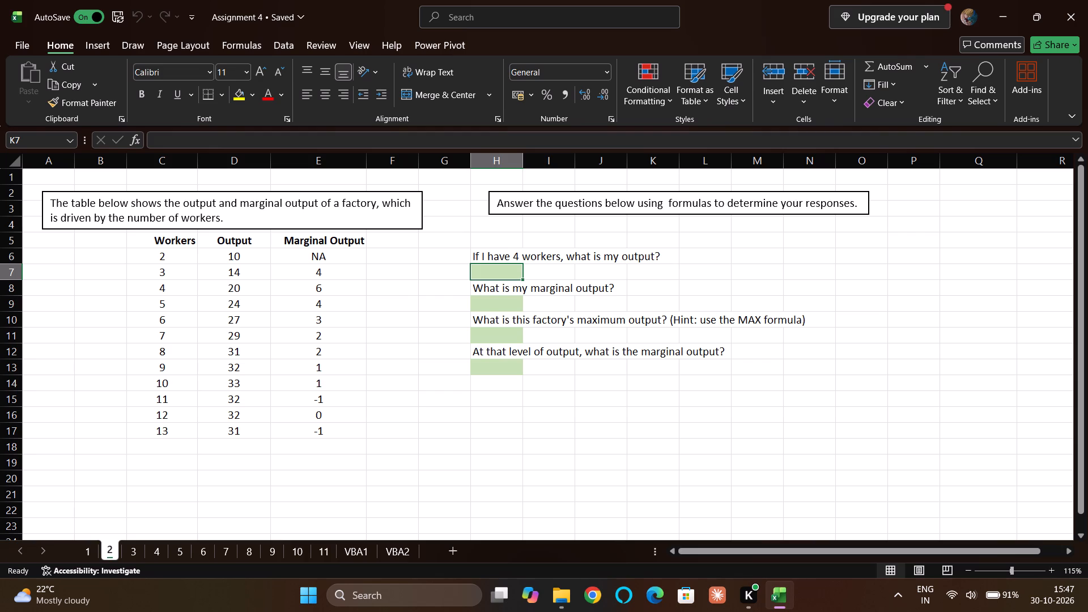
{"action": "key", "text": "equal"}
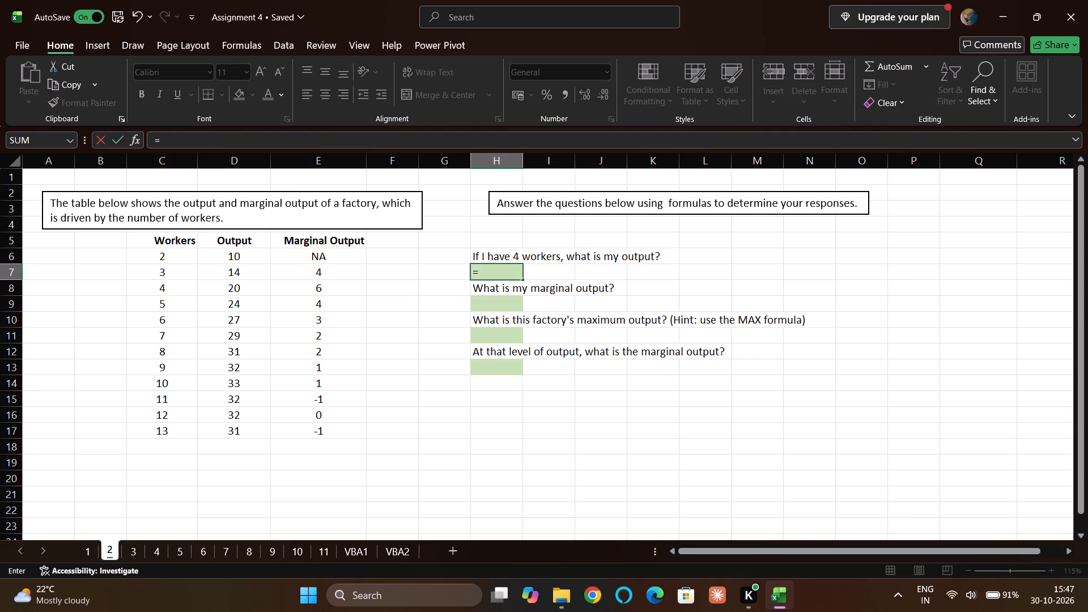
{"action": "left_click", "coordinate": [261, 258]}
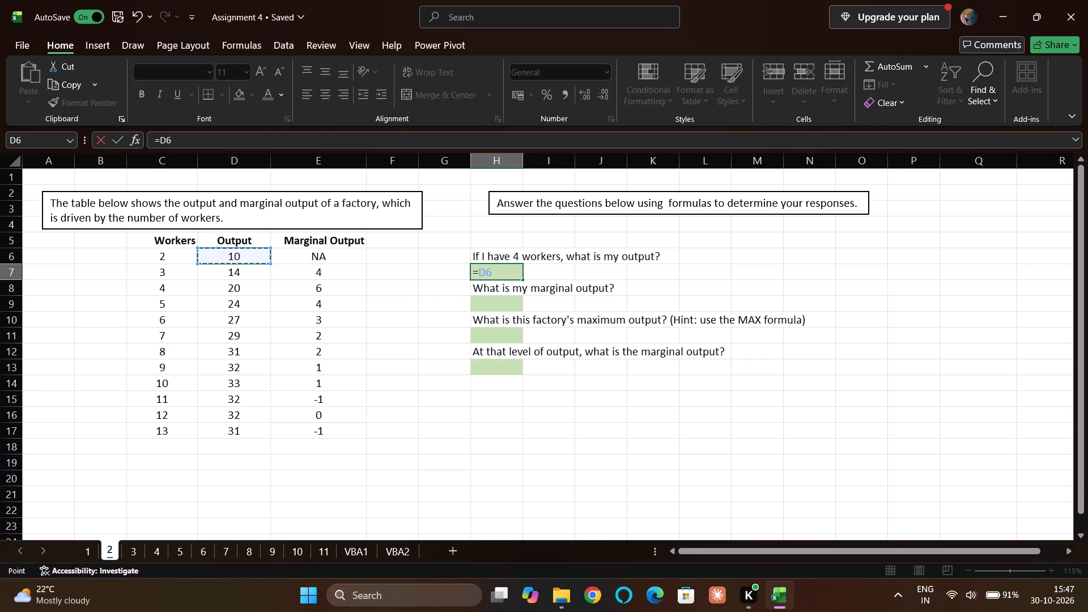
{"action": "key", "text": "slash"}
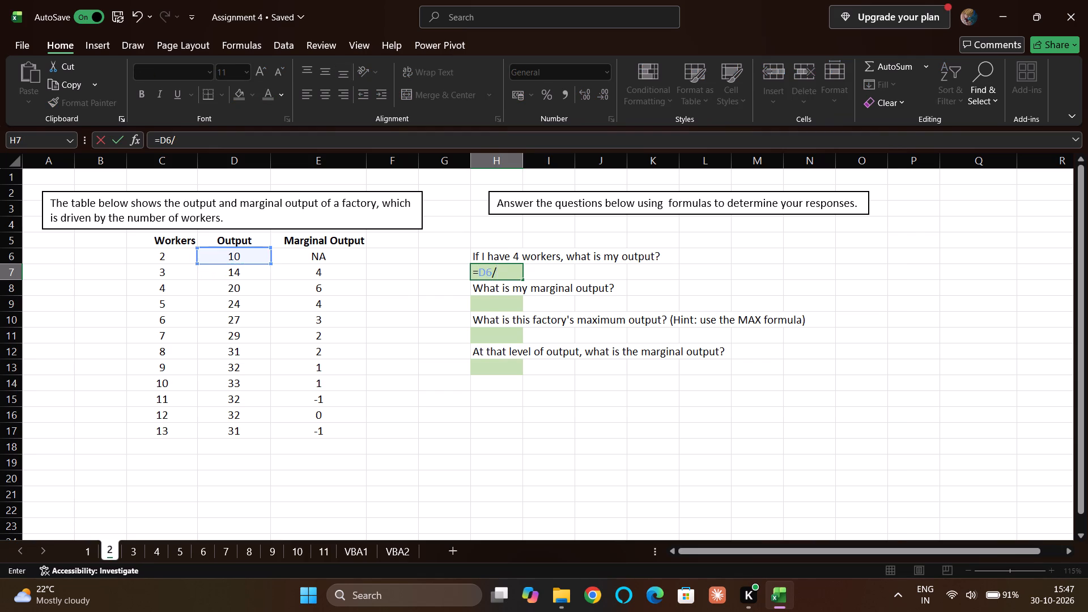
{"action": "left_click", "coordinate": [179, 261]}
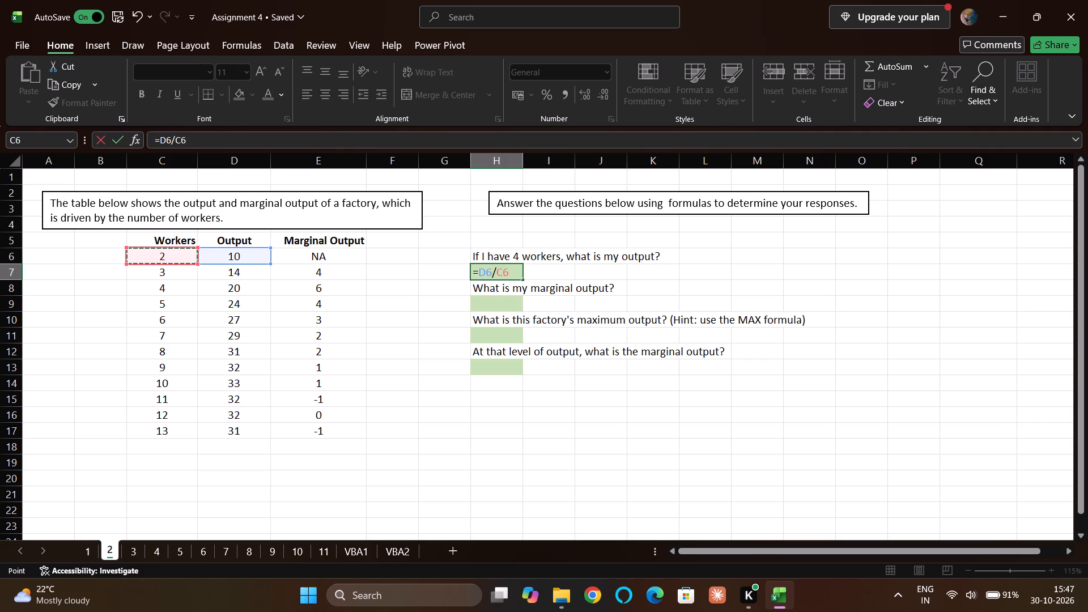
{"action": "key", "text": "asterisk"}
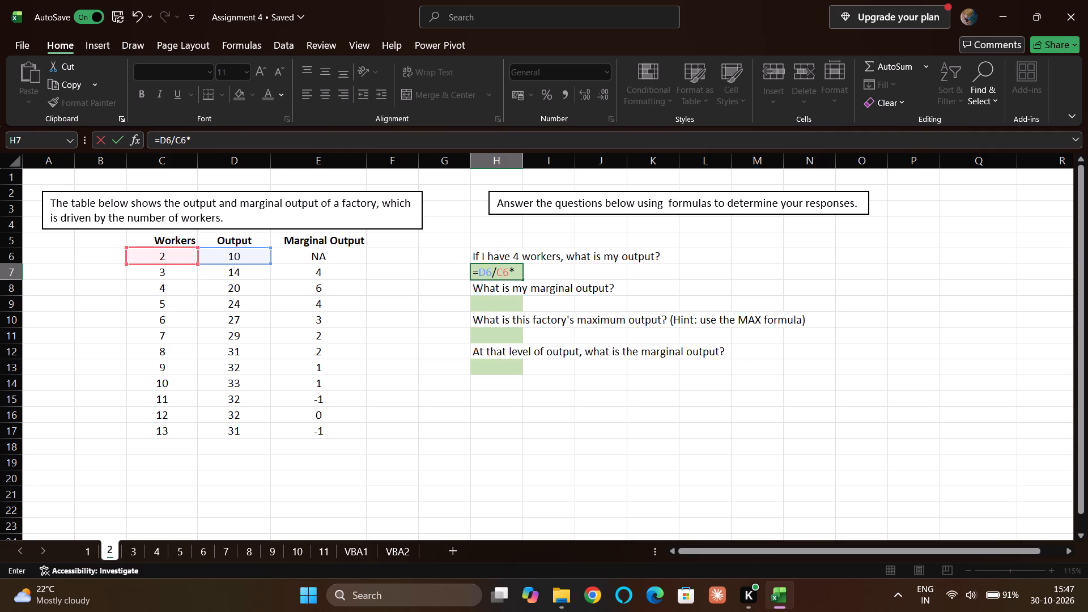
{"action": "key", "text": "4"}
{"action": "key", "text": "Return"}
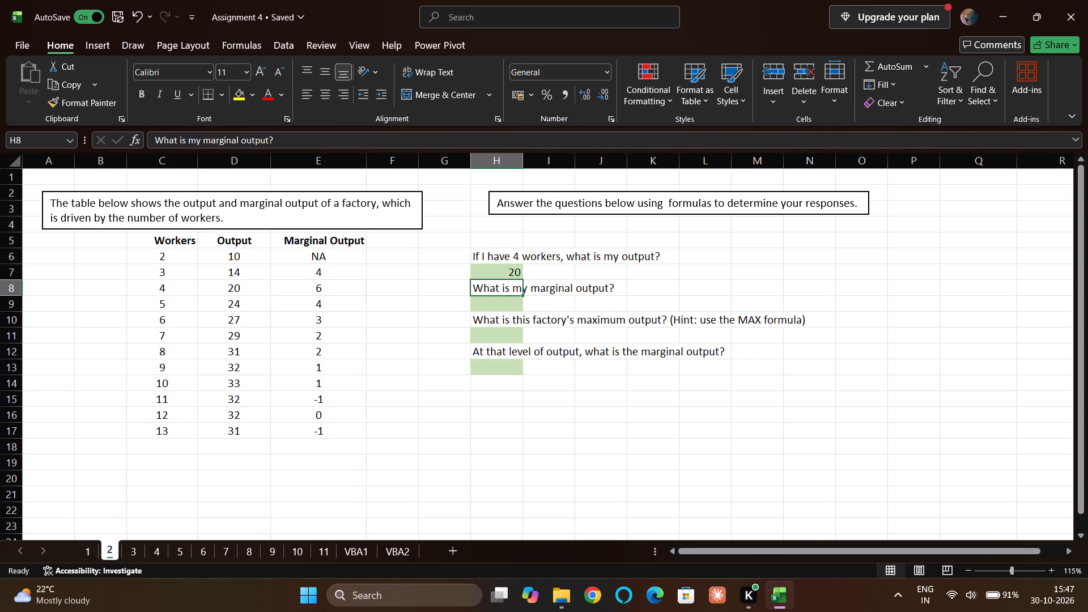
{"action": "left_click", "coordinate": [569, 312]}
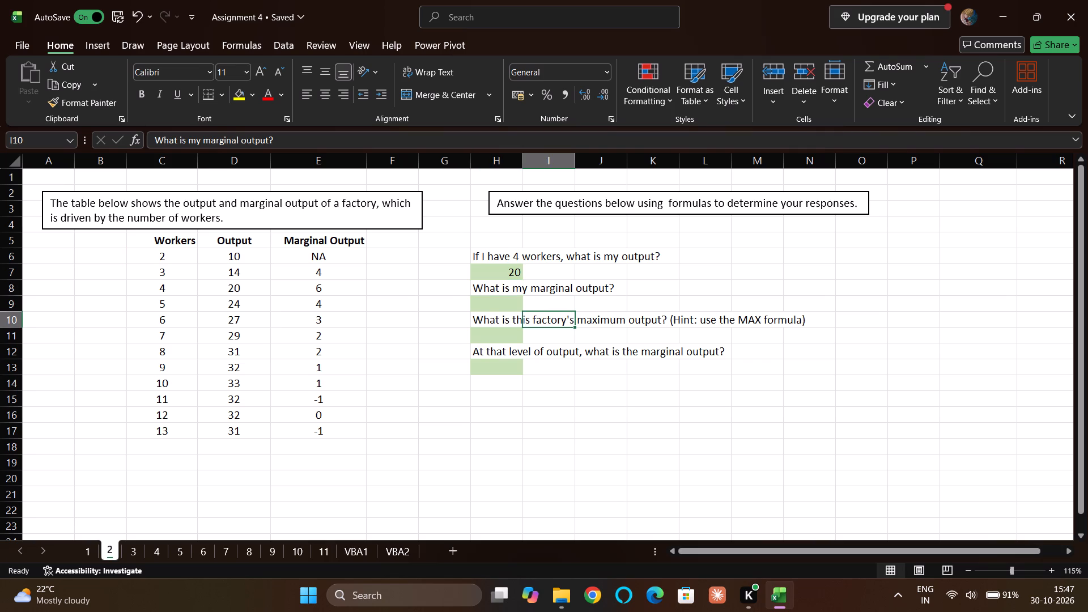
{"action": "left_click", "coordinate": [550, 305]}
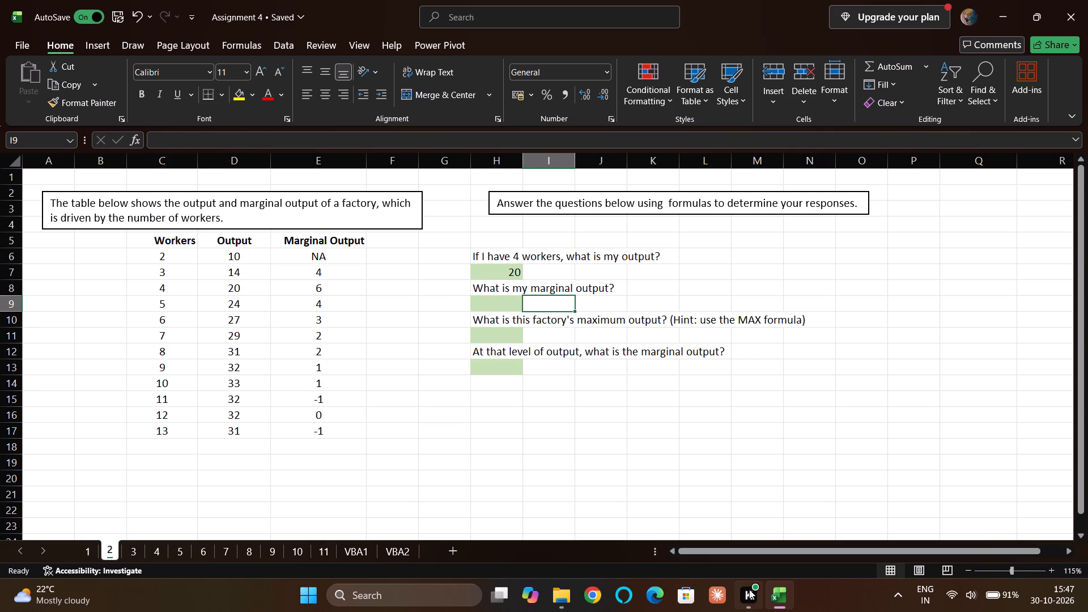
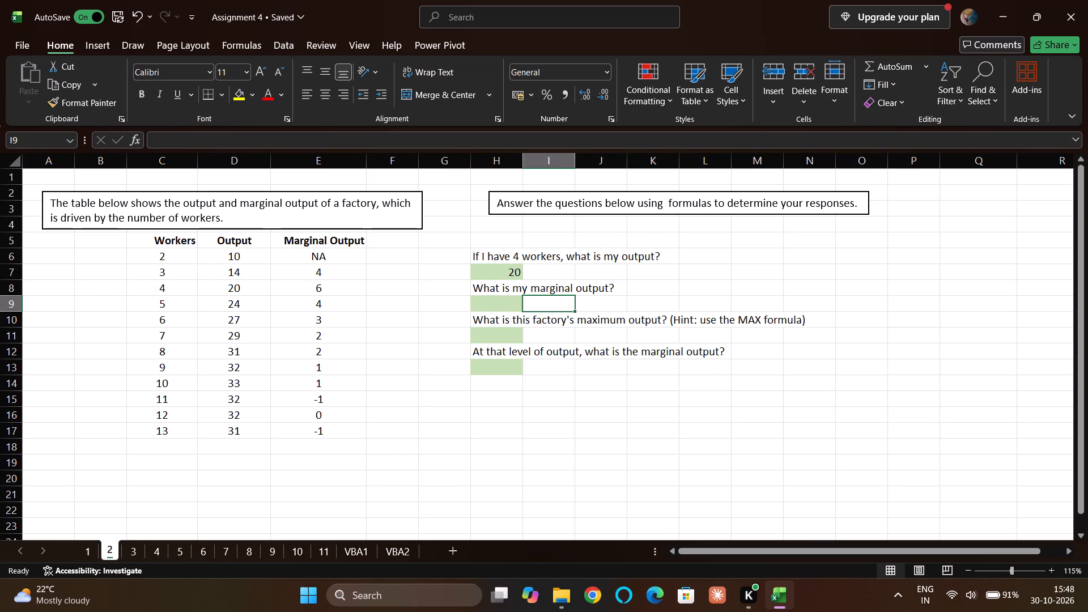
Enter the formula =E8 in H9 to answer the marginal output question for 4 workers.
{"action": "left_click", "coordinate": [491, 303]}
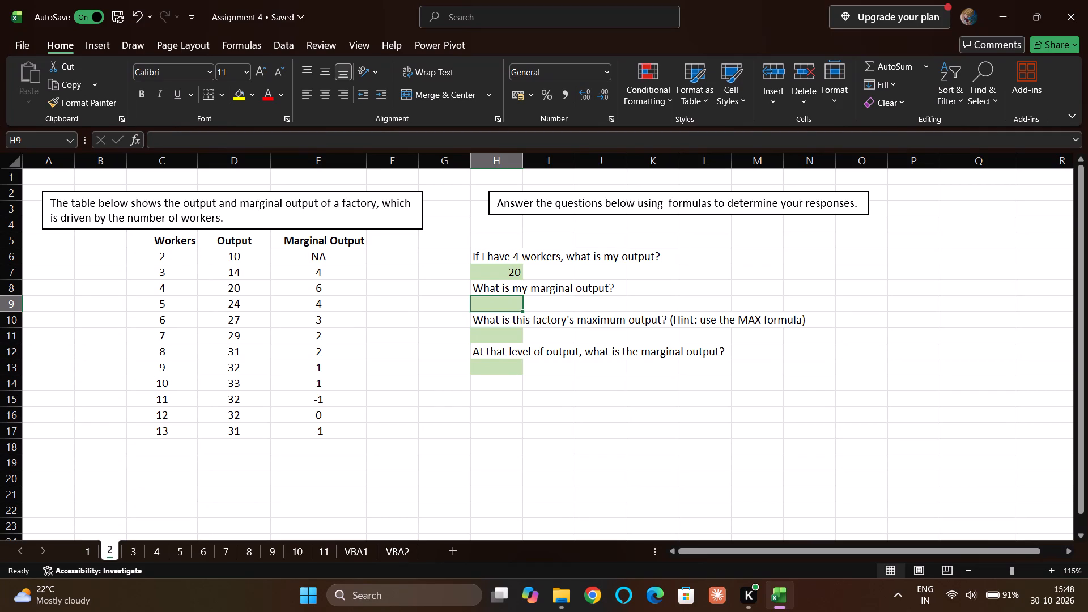
{"action": "key", "text": "equal"}
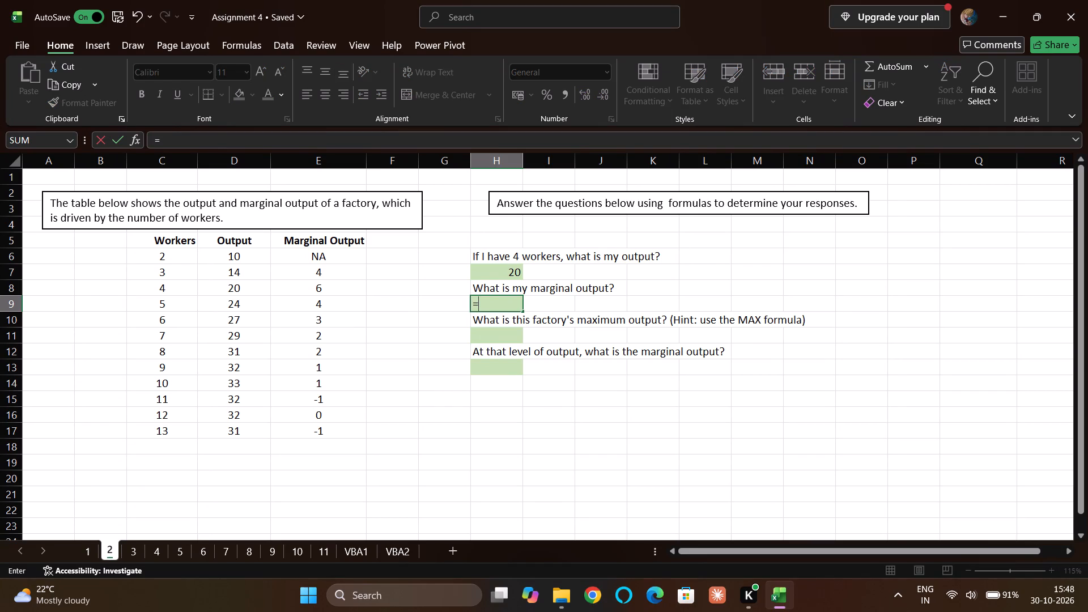
{"action": "left_click", "coordinate": [310, 289]}
{"action": "key", "text": "Return"}
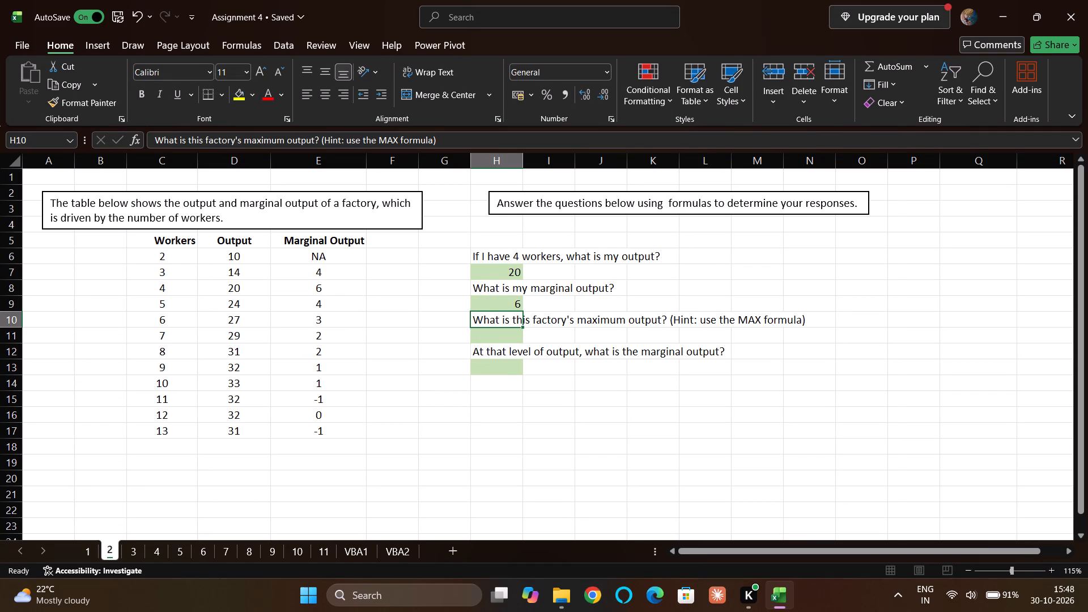
{"action": "left_click", "coordinate": [602, 410]}
{"action": "left_click", "coordinate": [498, 332]}
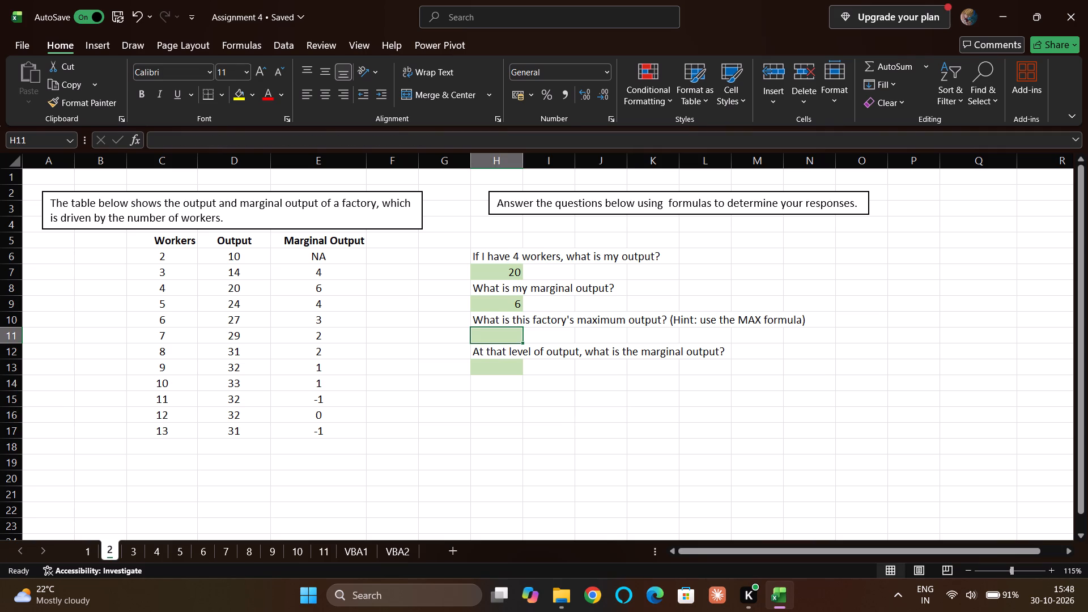
Switch to Chrome and open the Canva home page.
{"action": "left_click", "coordinate": [594, 590]}
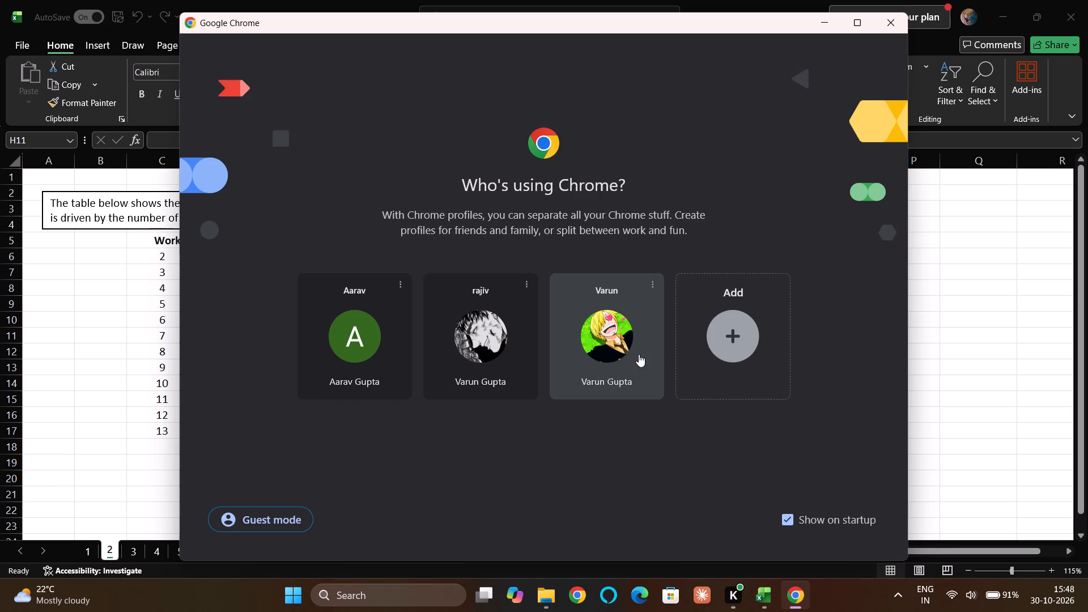
{"action": "left_click", "coordinate": [627, 355]}
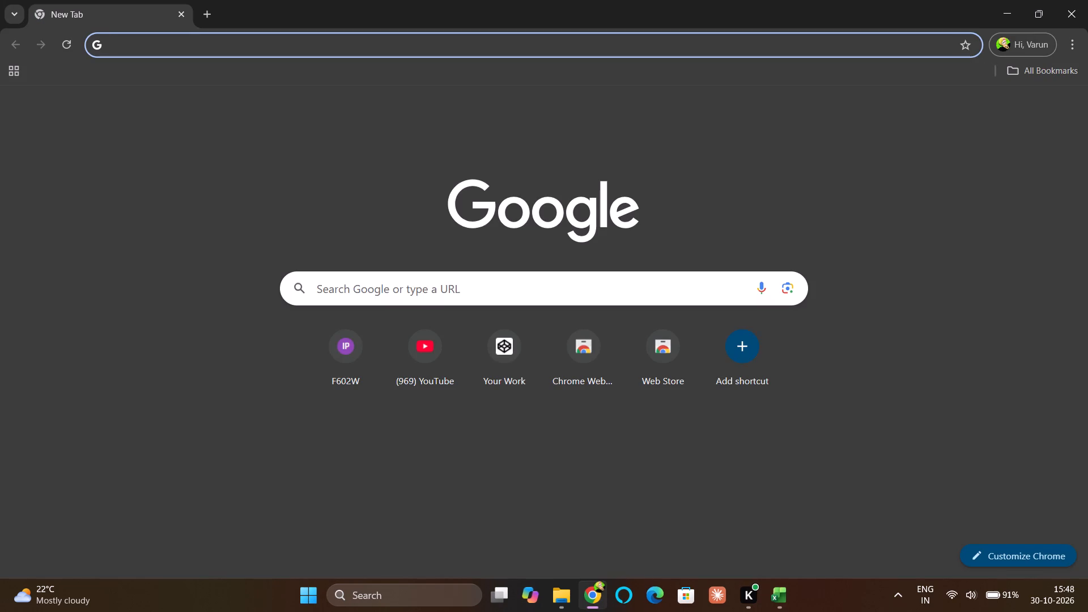
{"action": "type", "text": "canva"}
{"action": "key", "text": "Return"}
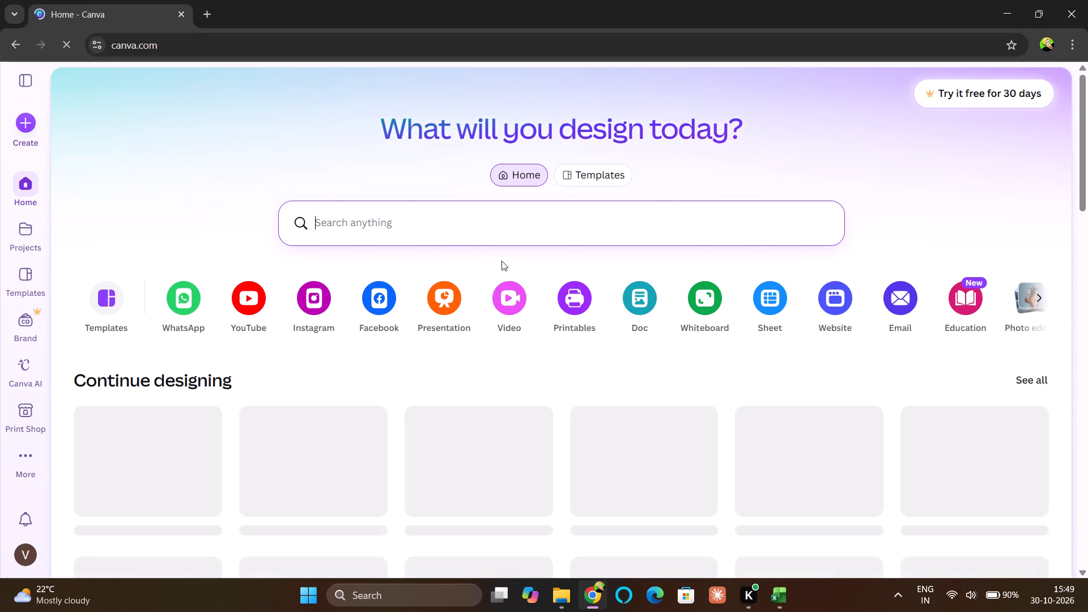
View the blue anime collage poster among the recent designs, then close it.
{"action": "scroll", "coordinate": [501, 261], "scroll_direction": "down", "scroll_amount": 1}
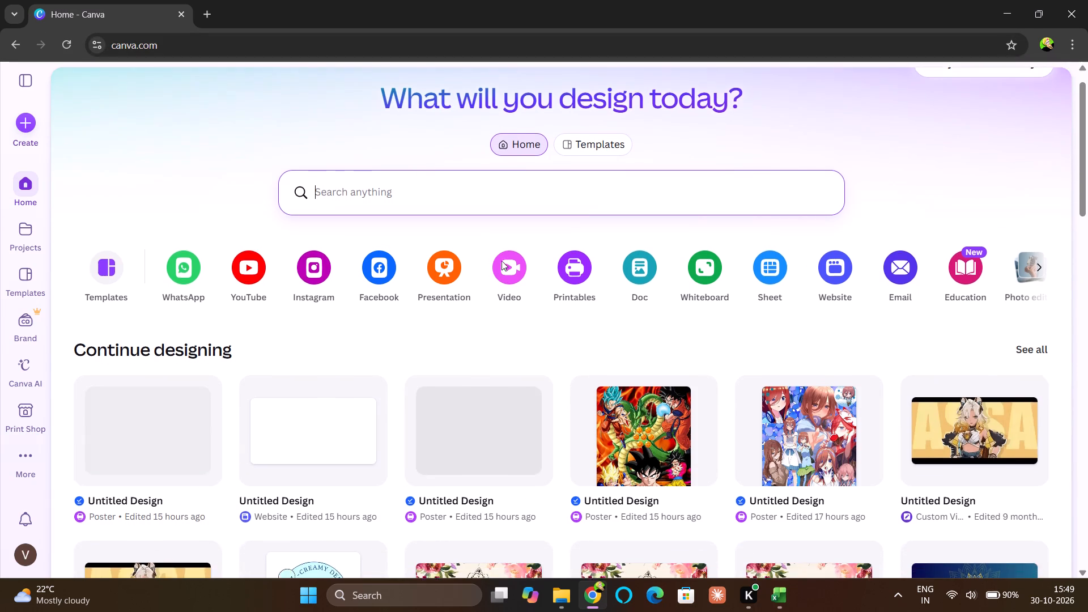
{"action": "scroll", "coordinate": [501, 261], "scroll_direction": "down", "scroll_amount": 1}
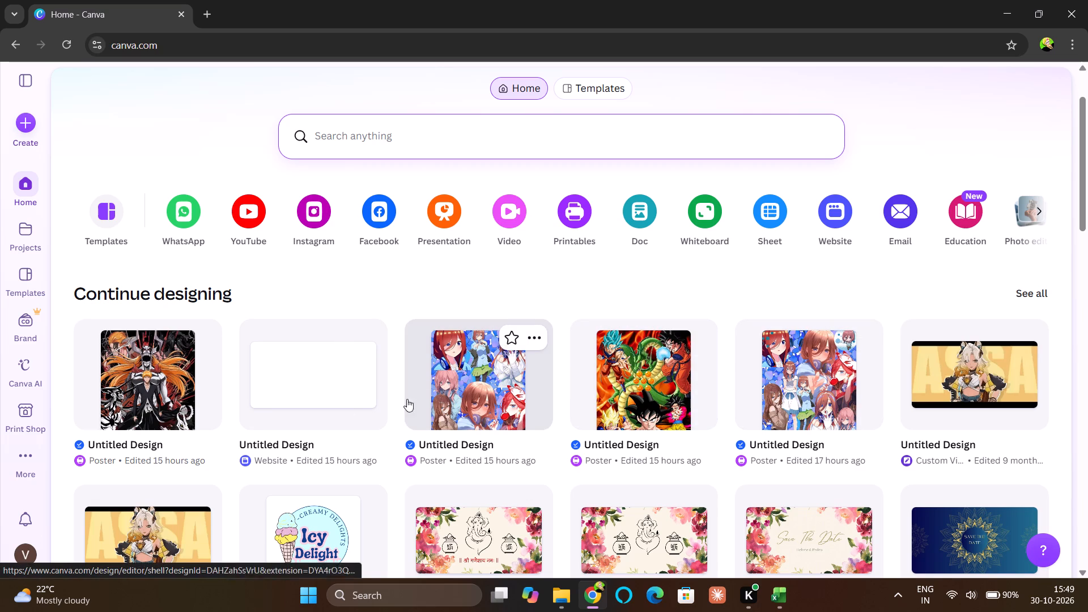
{"action": "left_click", "coordinate": [794, 398]}
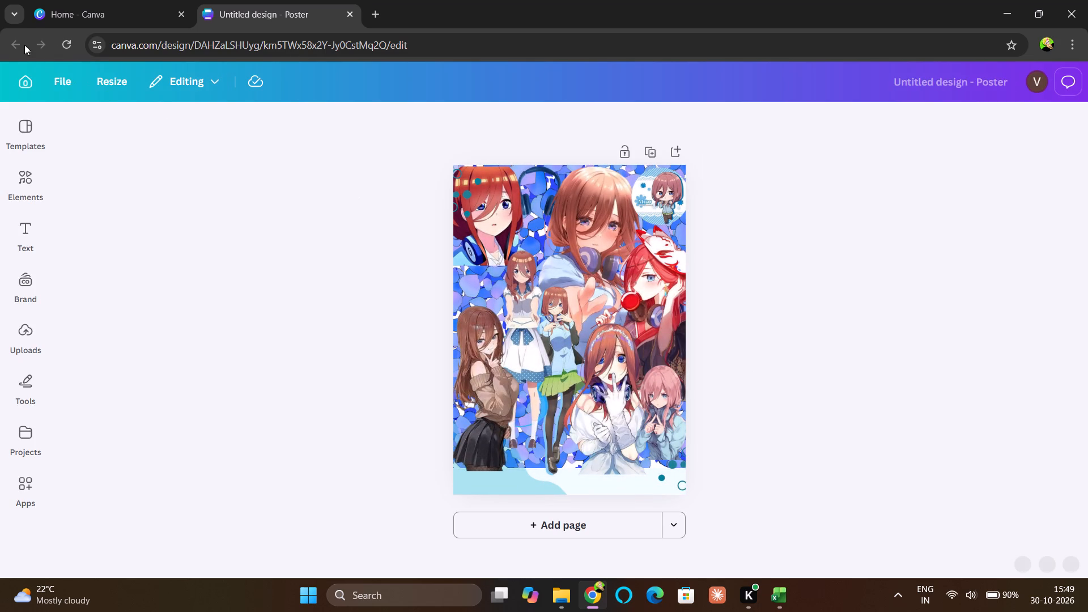
{"action": "left_click", "coordinate": [347, 13]}
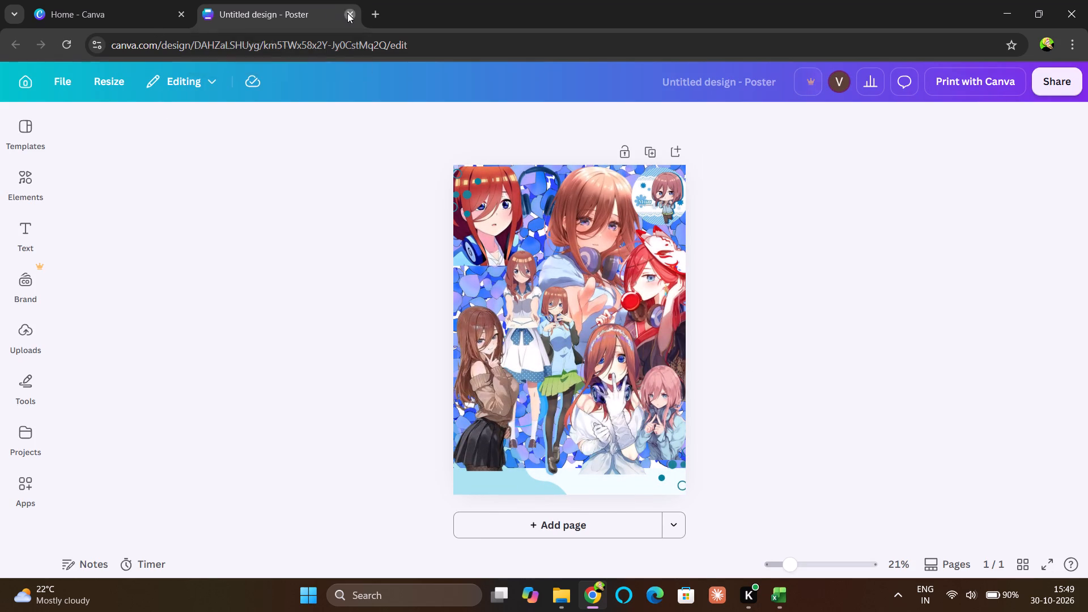
Open the black and orange anime poster design, look through its uploaded images, and close the design.
{"action": "left_click", "coordinate": [141, 377]}
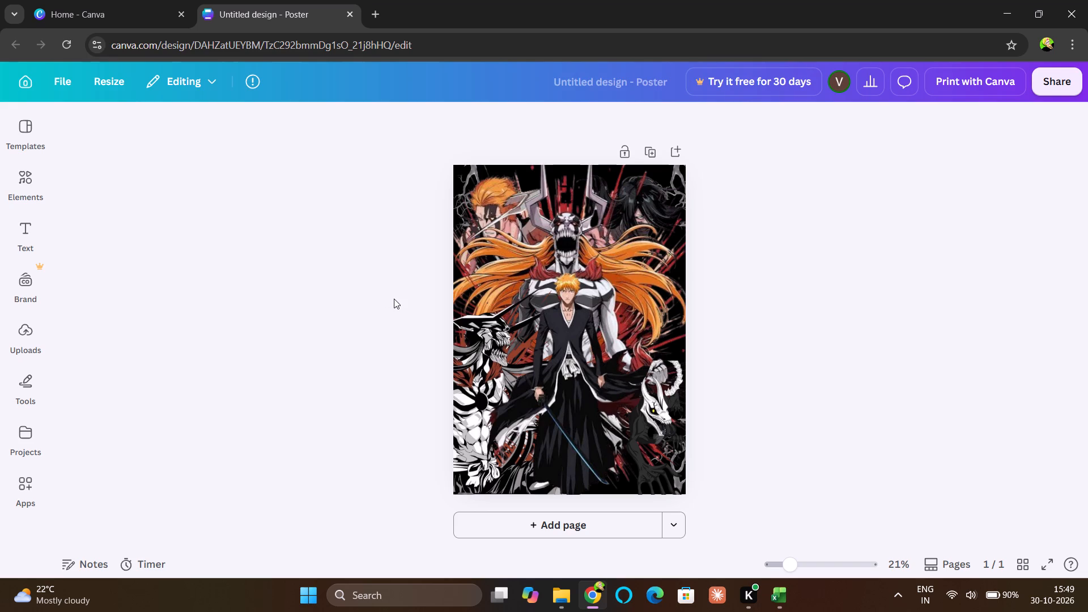
{"action": "left_click", "coordinate": [25, 337]}
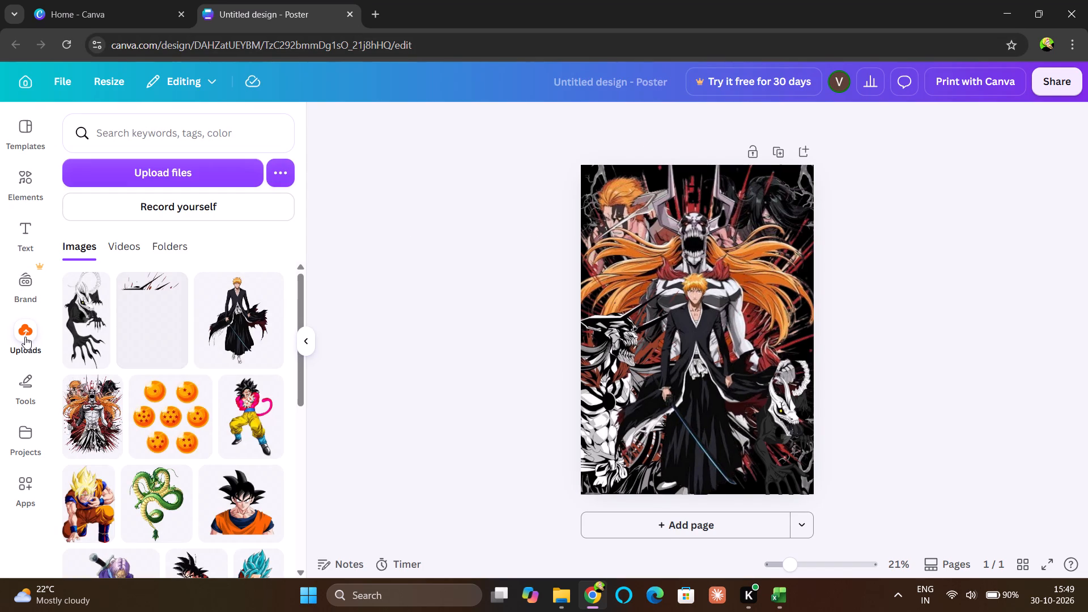
{"action": "scroll", "coordinate": [163, 441], "scroll_direction": "down", "scroll_amount": 1}
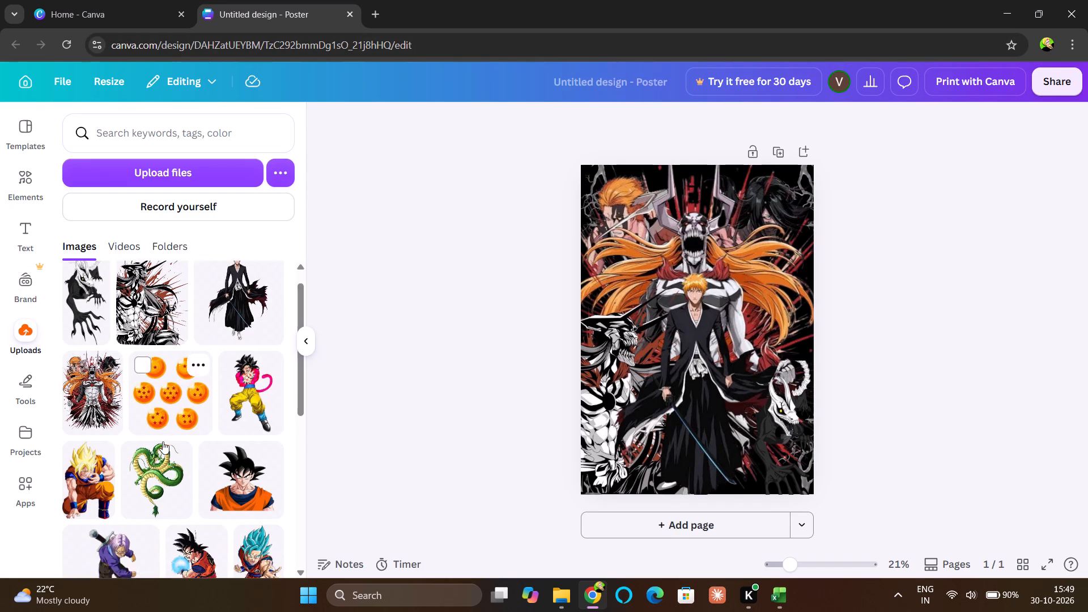
{"action": "scroll", "coordinate": [163, 441], "scroll_direction": "down", "scroll_amount": 6}
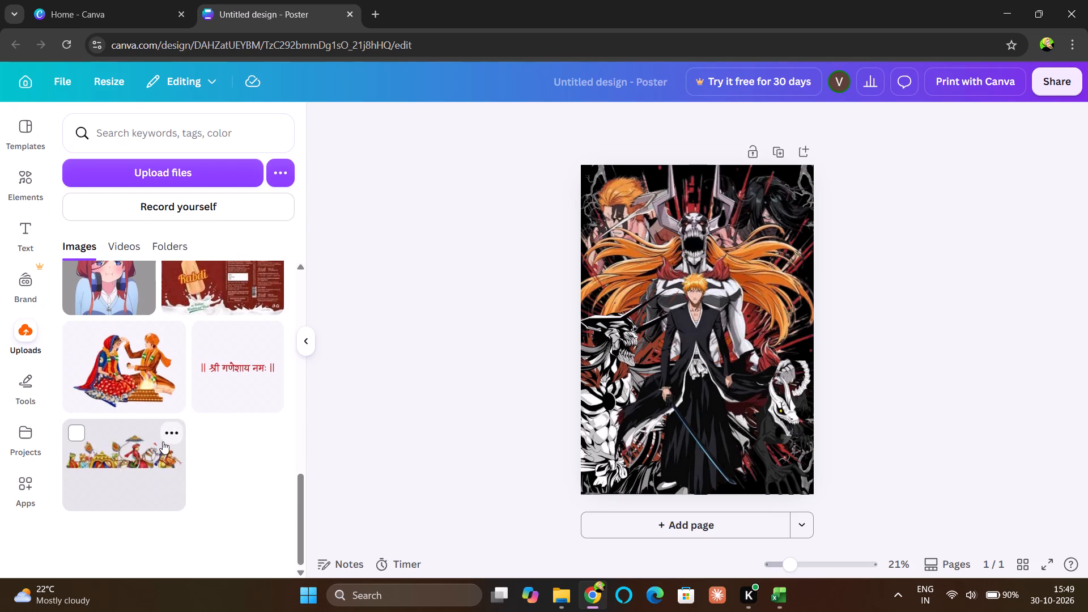
{"action": "scroll", "coordinate": [163, 441], "scroll_direction": "down", "scroll_amount": 3}
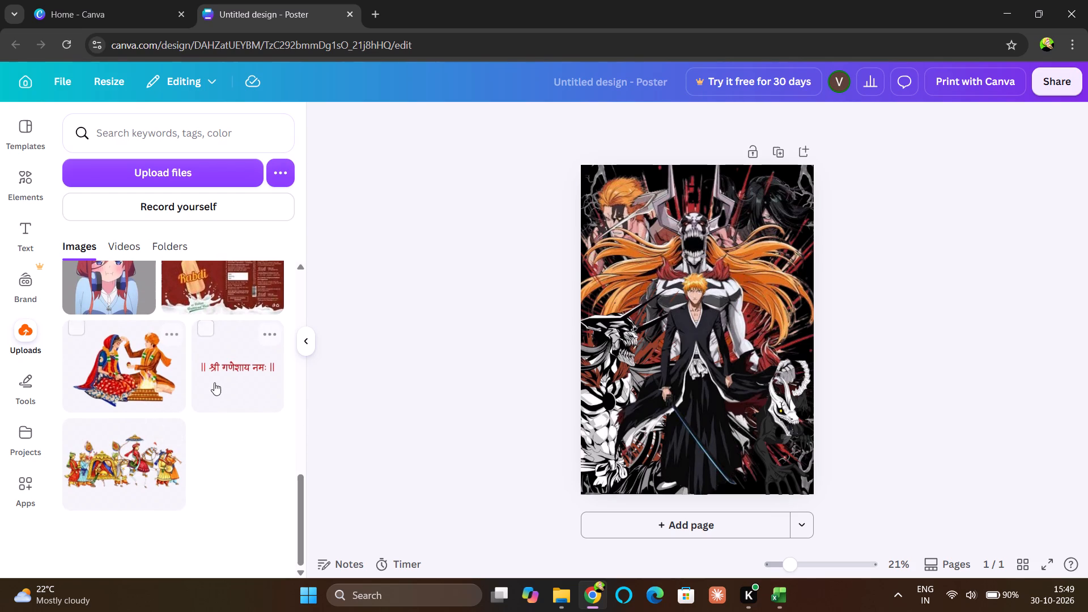
{"action": "scroll", "coordinate": [219, 382], "scroll_direction": "up", "scroll_amount": 7}
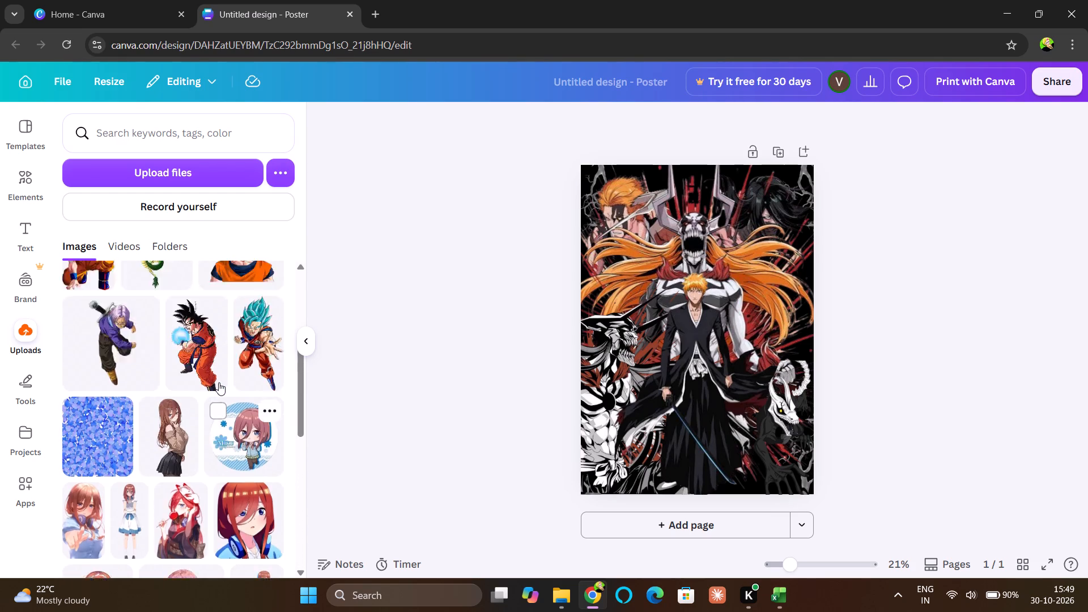
{"action": "scroll", "coordinate": [219, 382], "scroll_direction": "up", "scroll_amount": 4}
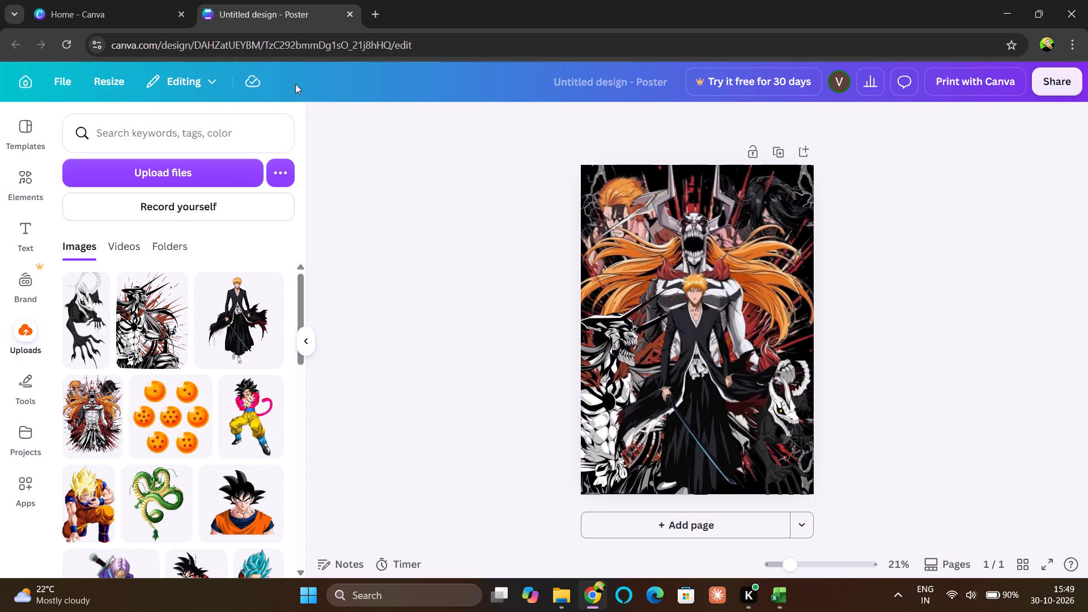
{"action": "left_click", "coordinate": [351, 14]}
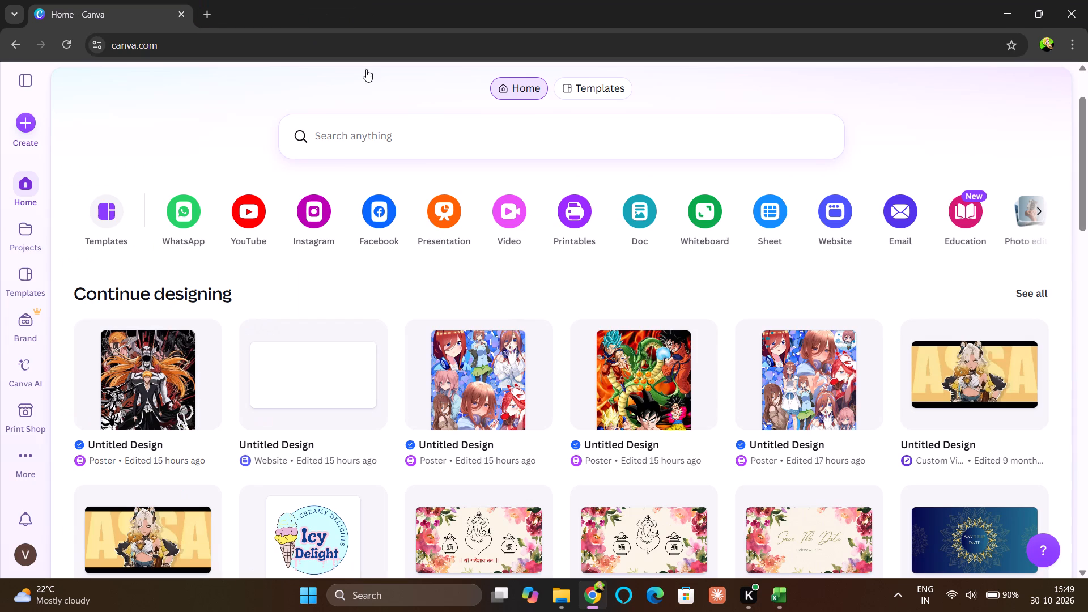
View the poster design with the green dragon, then close it and return to the Excel workbook.
{"action": "left_click", "coordinate": [629, 396]}
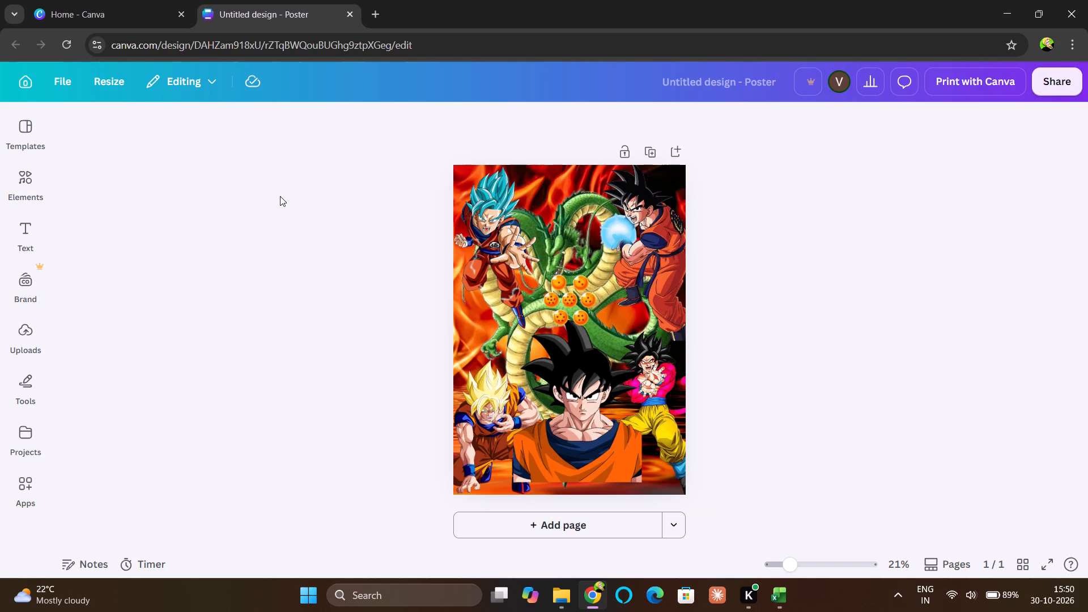
{"action": "left_click", "coordinate": [354, 11]}
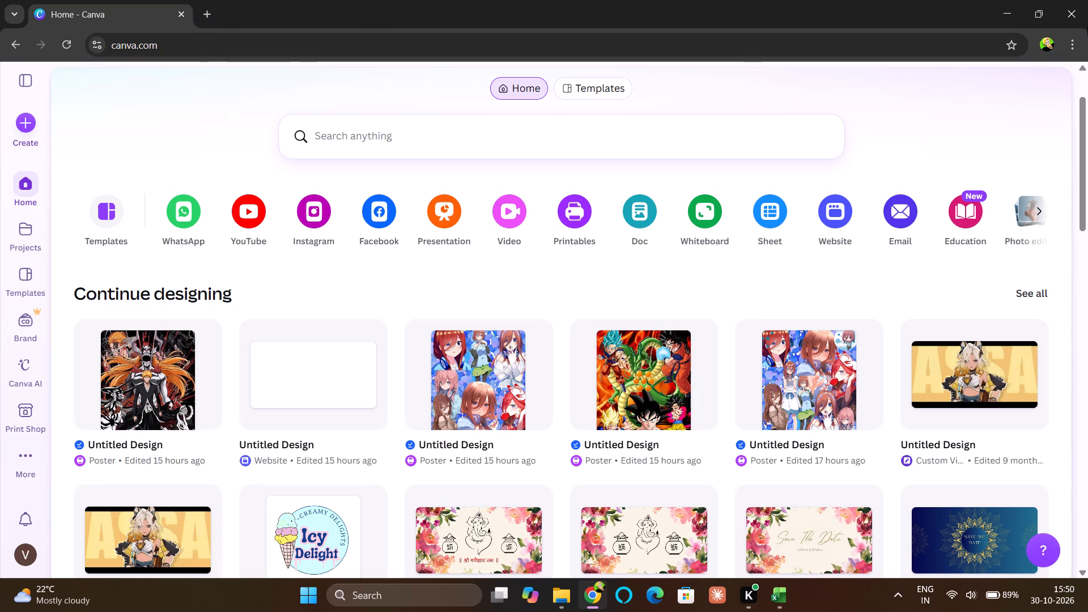
{"action": "left_click", "coordinate": [1077, 26]}
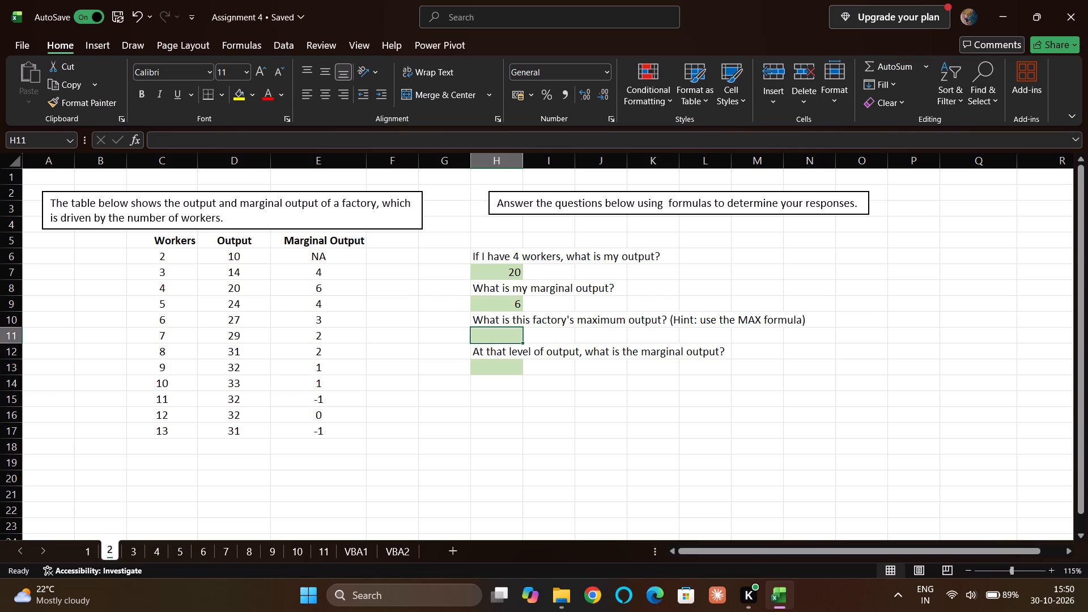
Enter the formula =MAX(D6:D17) in H11 to answer the factory's maximum output question.
{"action": "left_click", "coordinate": [493, 338]}
{"action": "key", "text": "equal"}
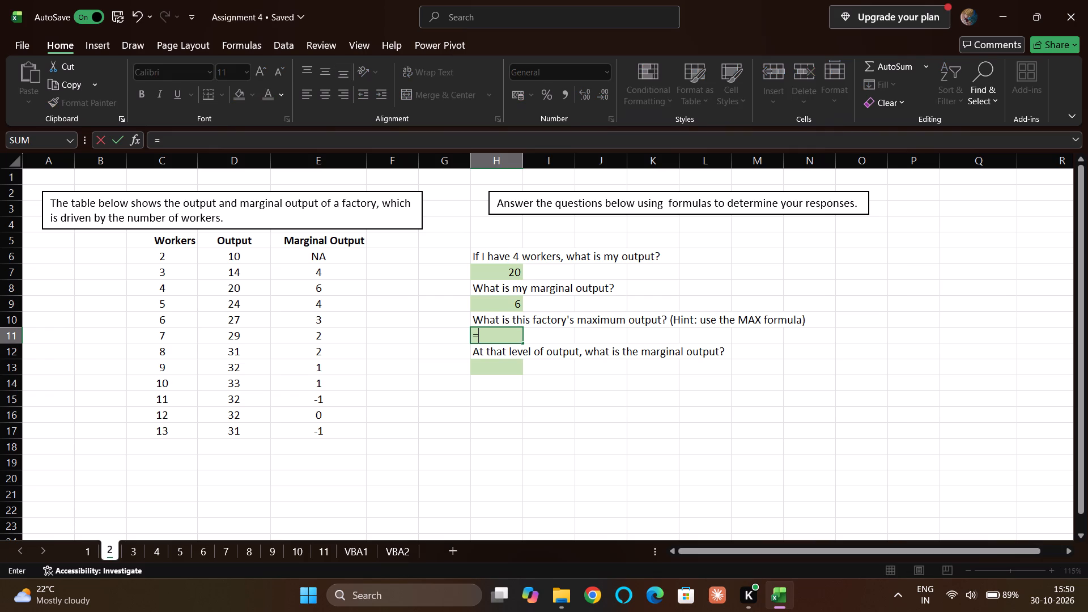
{"action": "type", "text": "max"}
{"action": "key", "text": "Tab"}
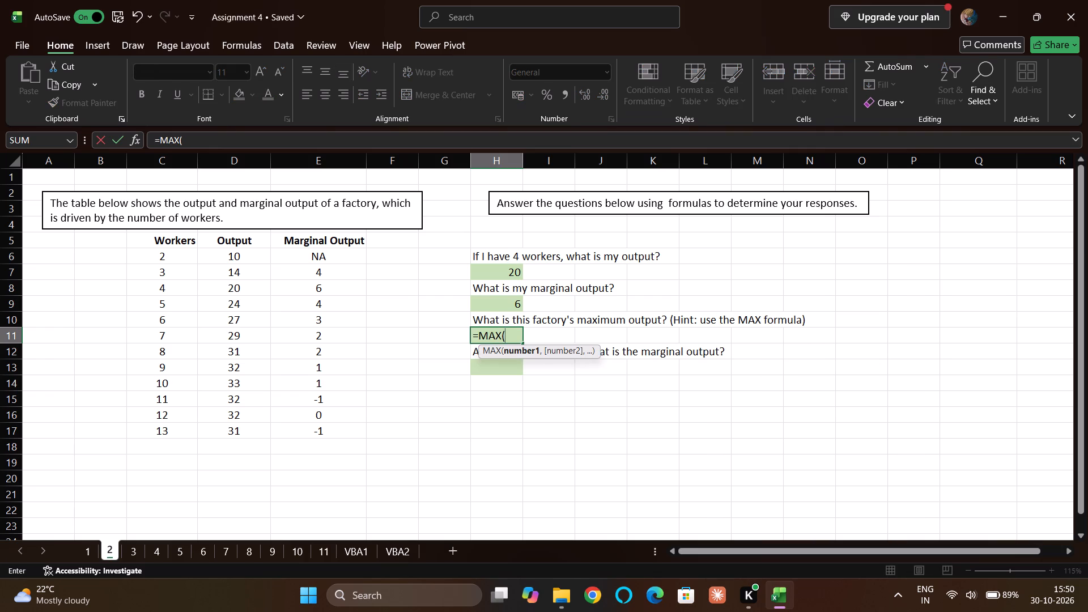
{"action": "left_click_drag", "start_coordinate": [229, 253], "coordinate": [244, 352]}
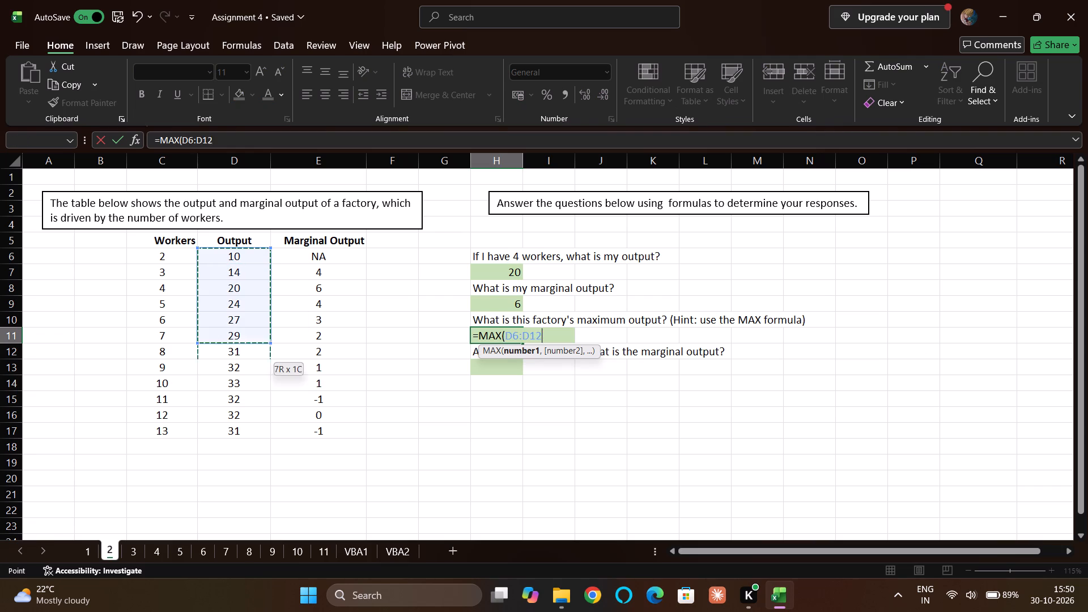
{"action": "left_click_drag", "start_coordinate": [244, 352], "coordinate": [229, 430]}
{"action": "key", "text": "shift+parenright"}
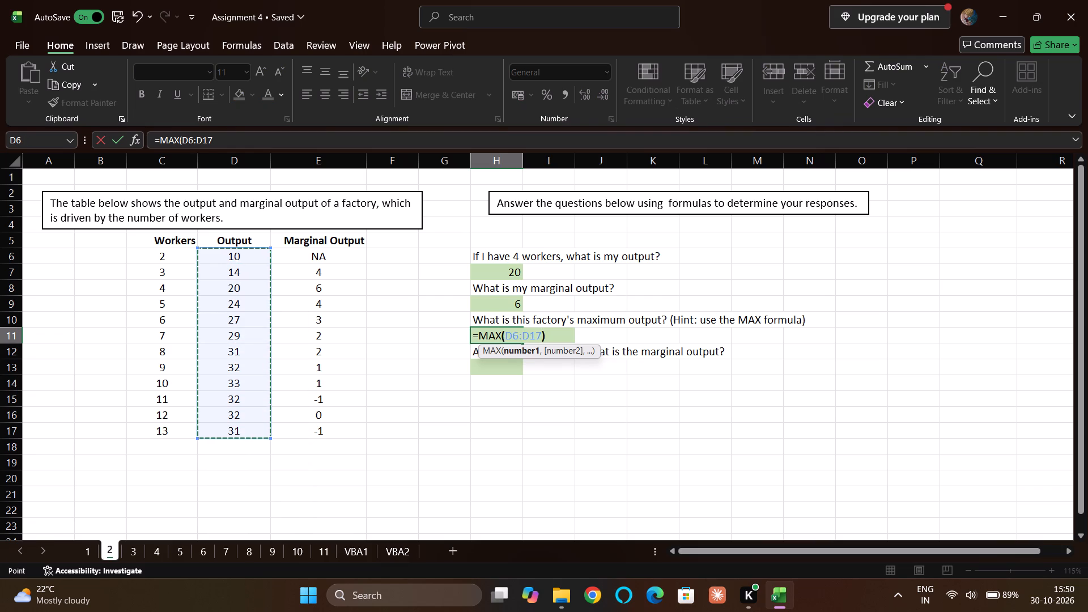
{"action": "key", "text": "Return"}
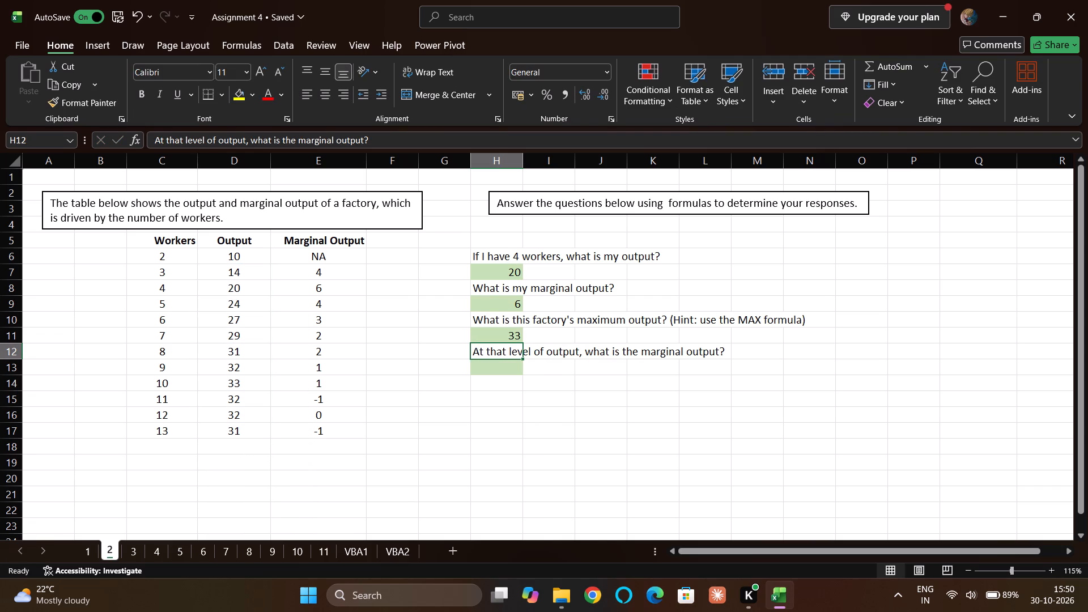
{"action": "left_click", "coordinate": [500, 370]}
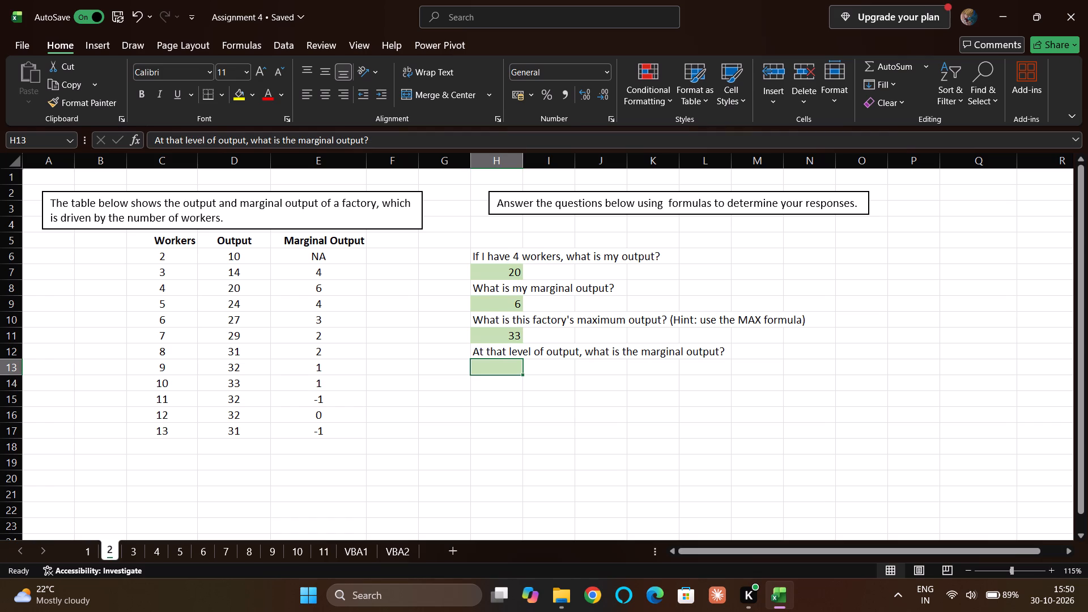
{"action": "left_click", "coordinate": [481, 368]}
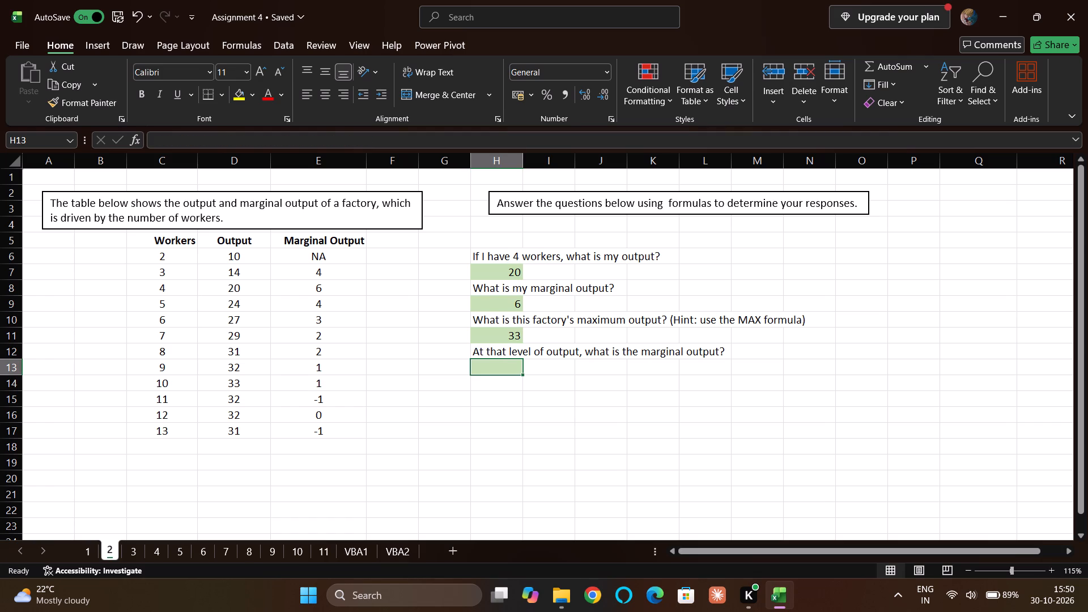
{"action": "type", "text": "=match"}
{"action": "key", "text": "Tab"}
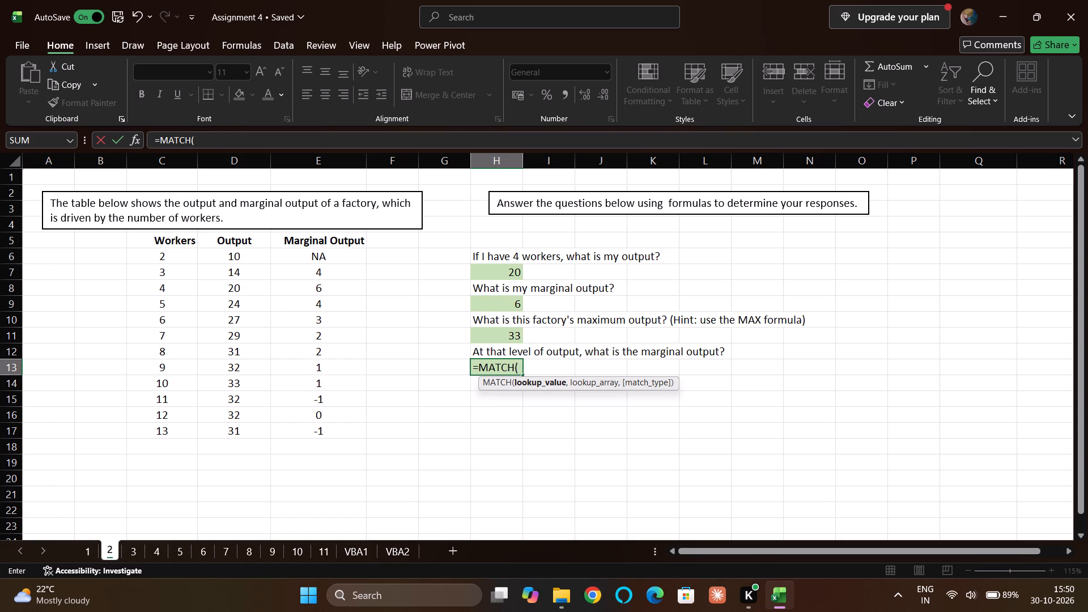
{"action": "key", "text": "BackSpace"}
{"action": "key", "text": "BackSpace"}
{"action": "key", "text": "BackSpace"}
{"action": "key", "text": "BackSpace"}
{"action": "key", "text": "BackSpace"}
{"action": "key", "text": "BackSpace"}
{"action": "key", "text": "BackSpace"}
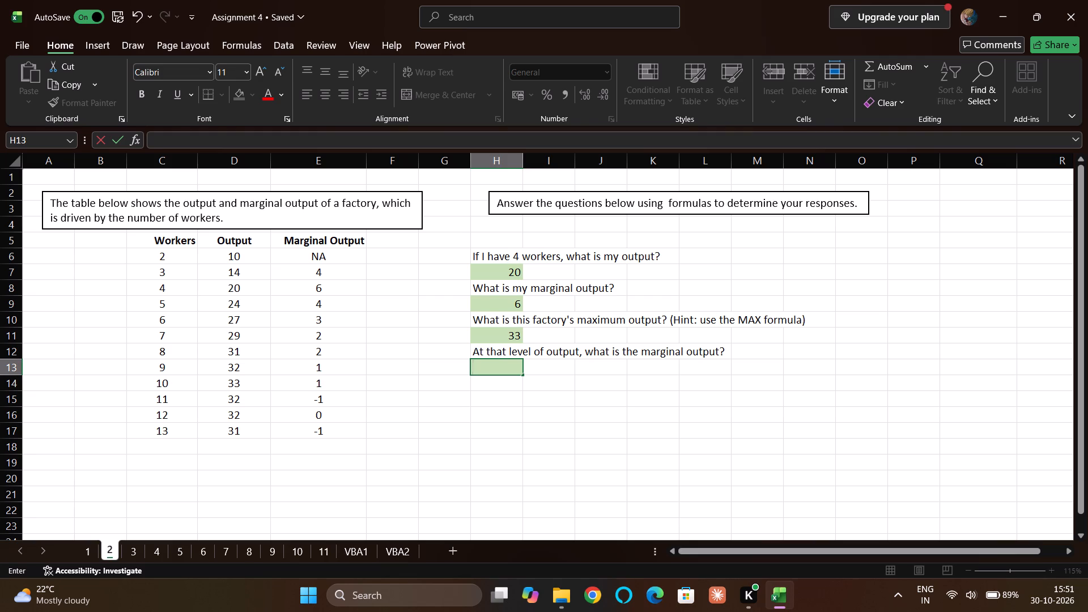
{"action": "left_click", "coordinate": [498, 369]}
Check the formulas already entered in answer cells H11 and H9.
{"action": "left_click", "coordinate": [512, 338]}
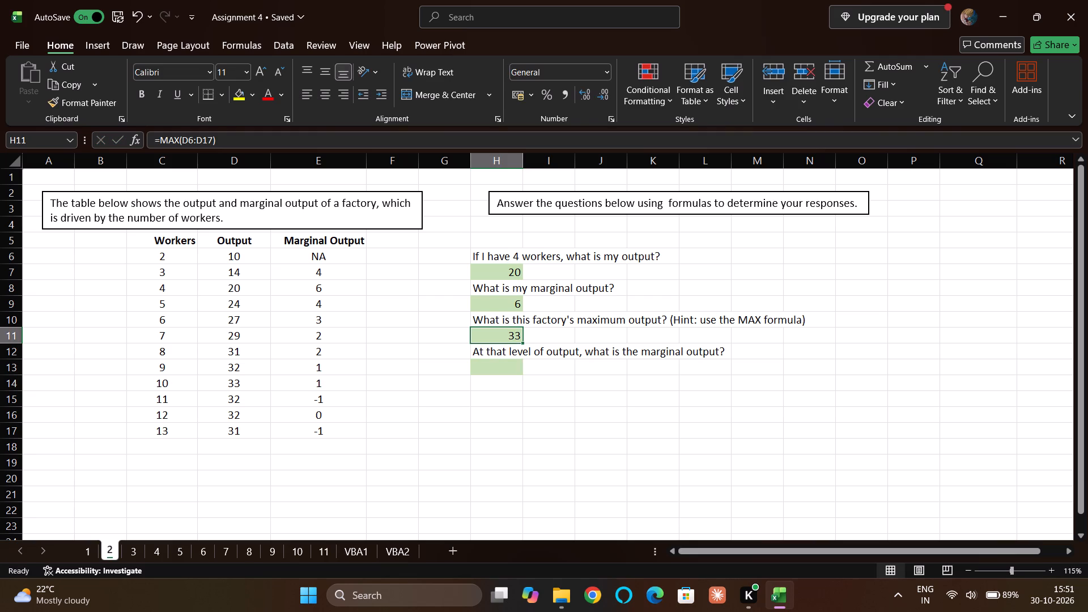
{"action": "left_click", "coordinate": [515, 300]}
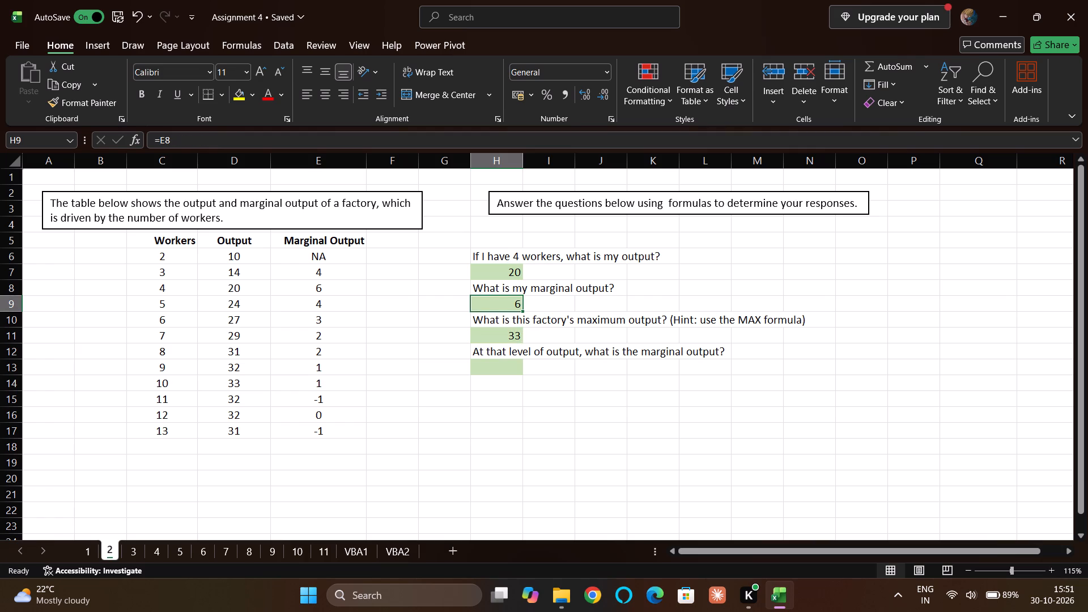
Enter the formula =E14 in H13 to answer what the marginal output is at the factory's maximum output.
{"action": "left_click", "coordinate": [512, 269]}
{"action": "left_click", "coordinate": [508, 368]}
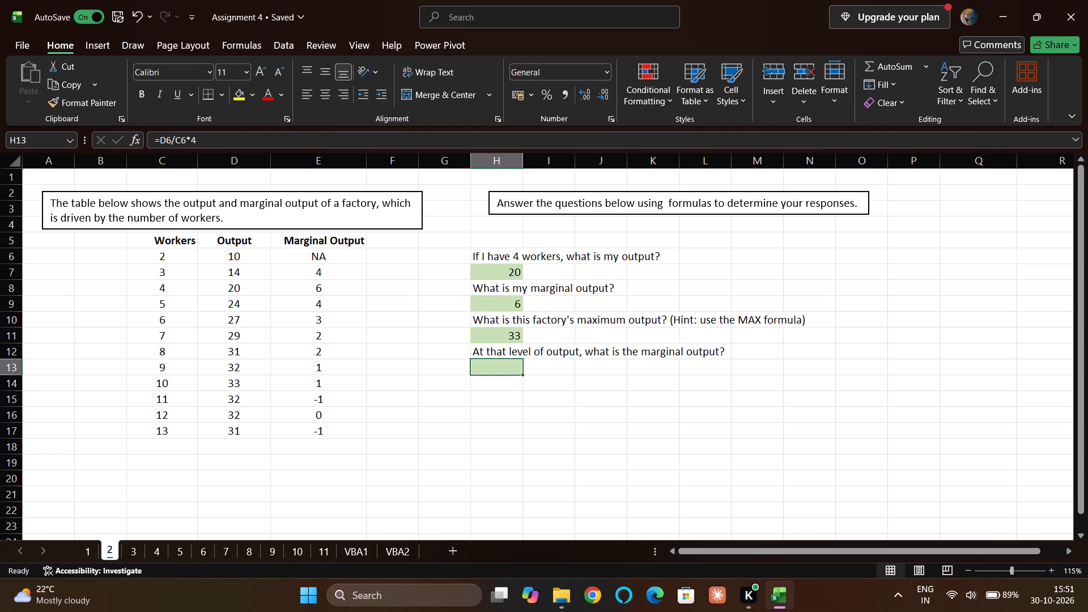
{"action": "key", "text": "equal"}
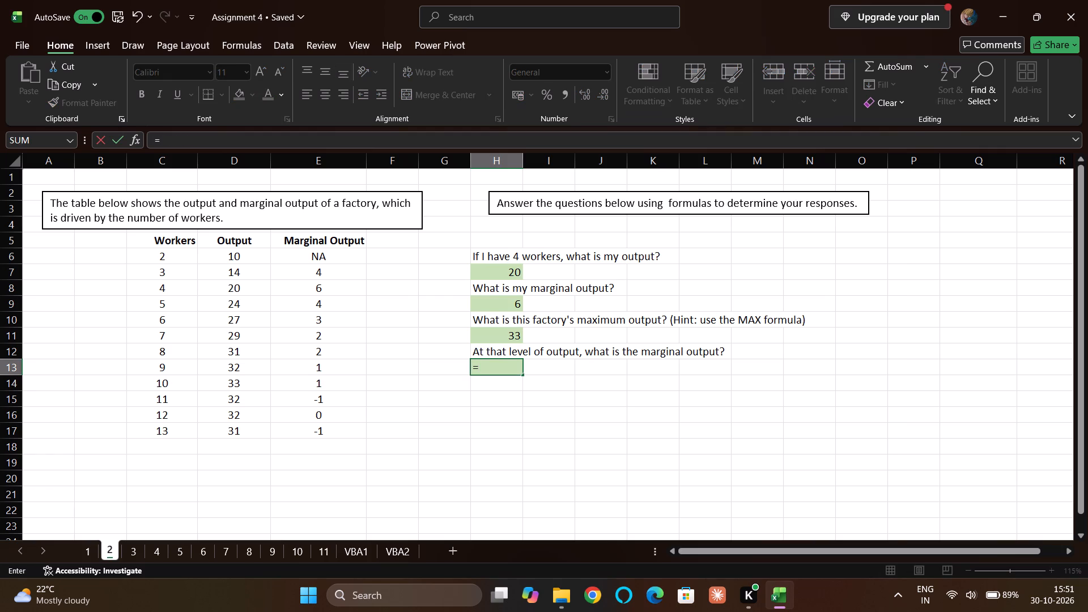
{"action": "left_click", "coordinate": [300, 379]}
{"action": "key", "text": "Return"}
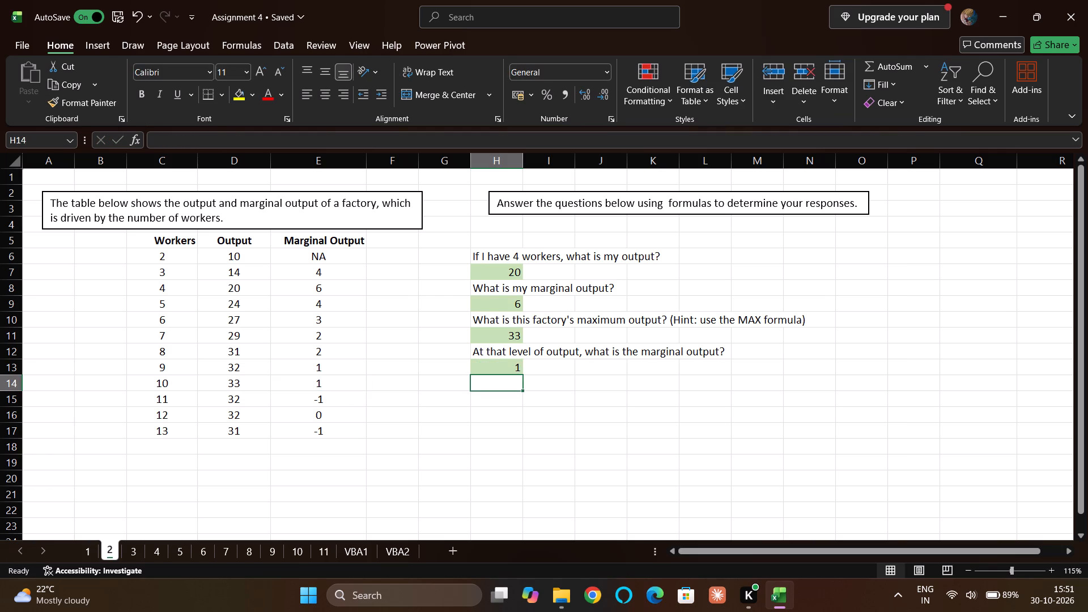
Look through the exercises on sheets 3 to 7 and VBA1, and read the VLOOKUP instructions on sheet 8.
{"action": "left_click", "coordinate": [142, 547]}
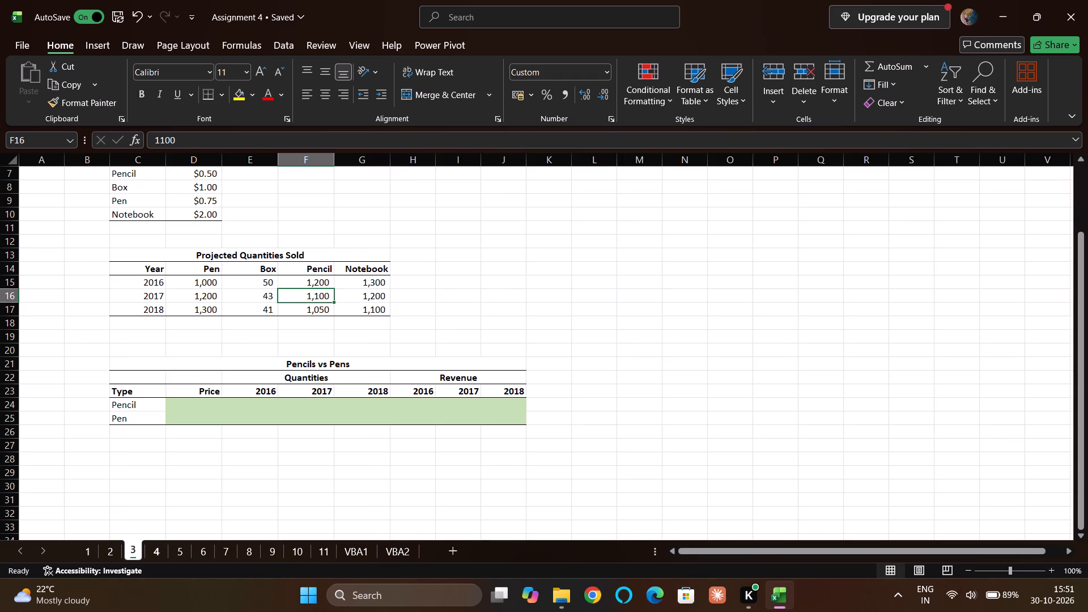
{"action": "left_click", "coordinate": [317, 305]}
{"action": "left_click", "coordinate": [501, 327]}
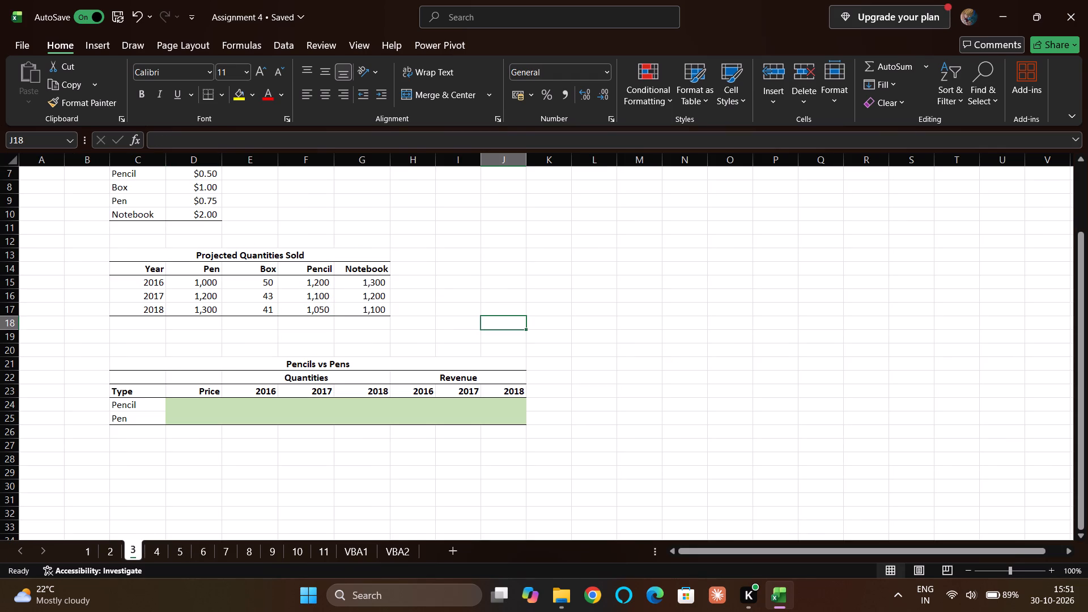
{"action": "left_click", "coordinate": [160, 550]}
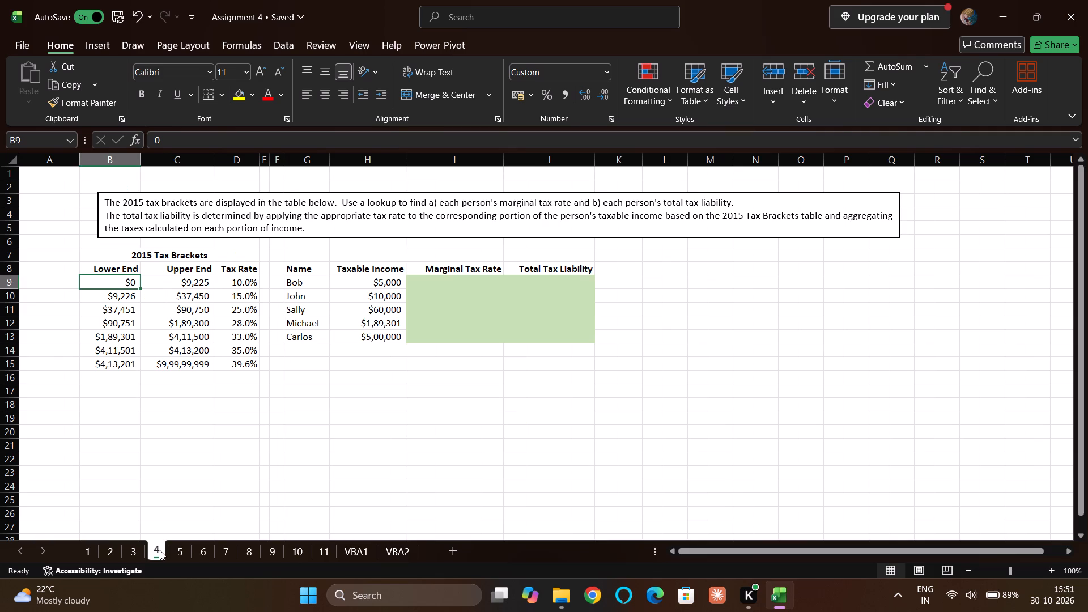
{"action": "left_click", "coordinate": [355, 542]}
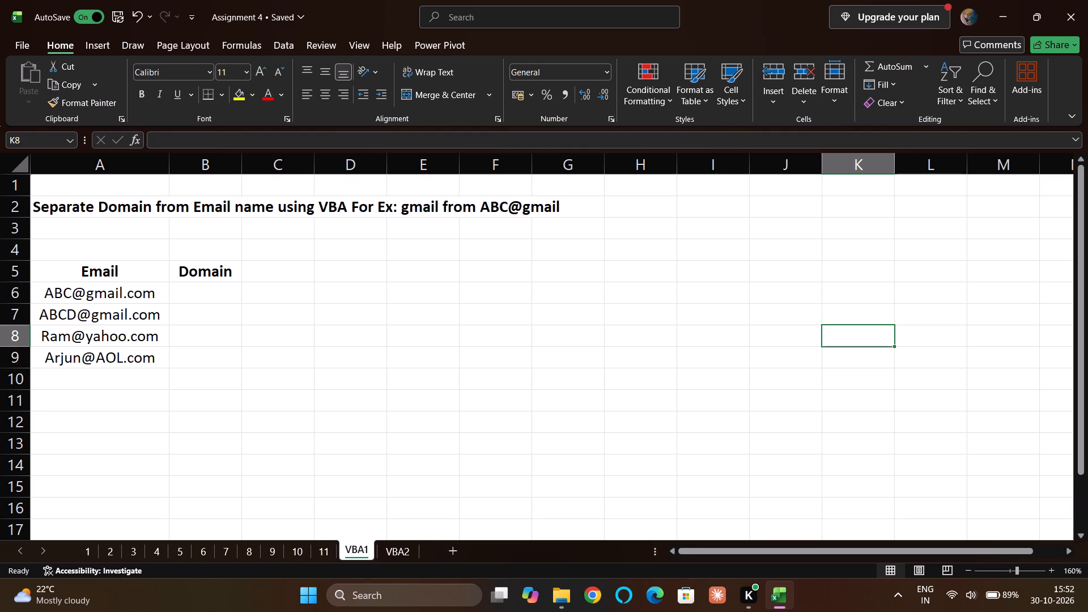
{"action": "left_click", "coordinate": [155, 558]}
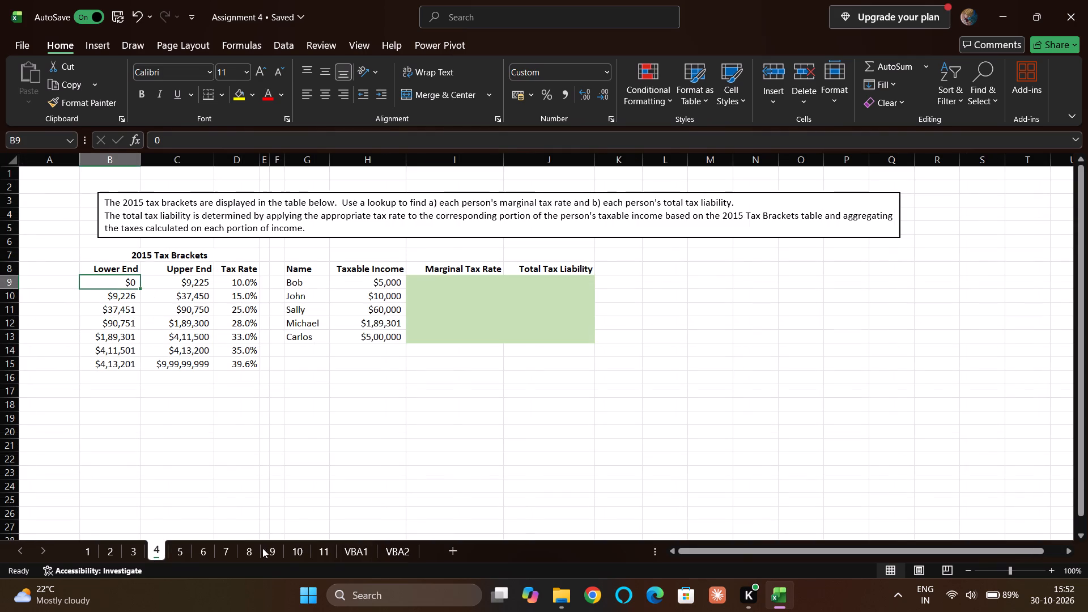
{"action": "left_click", "coordinate": [172, 549]}
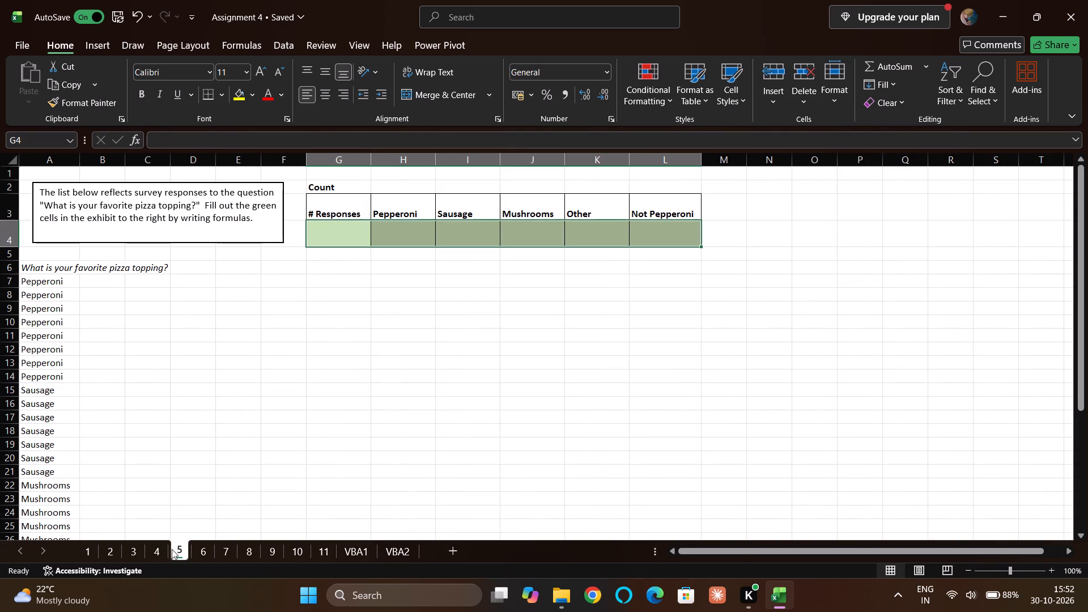
{"action": "left_click", "coordinate": [198, 549]}
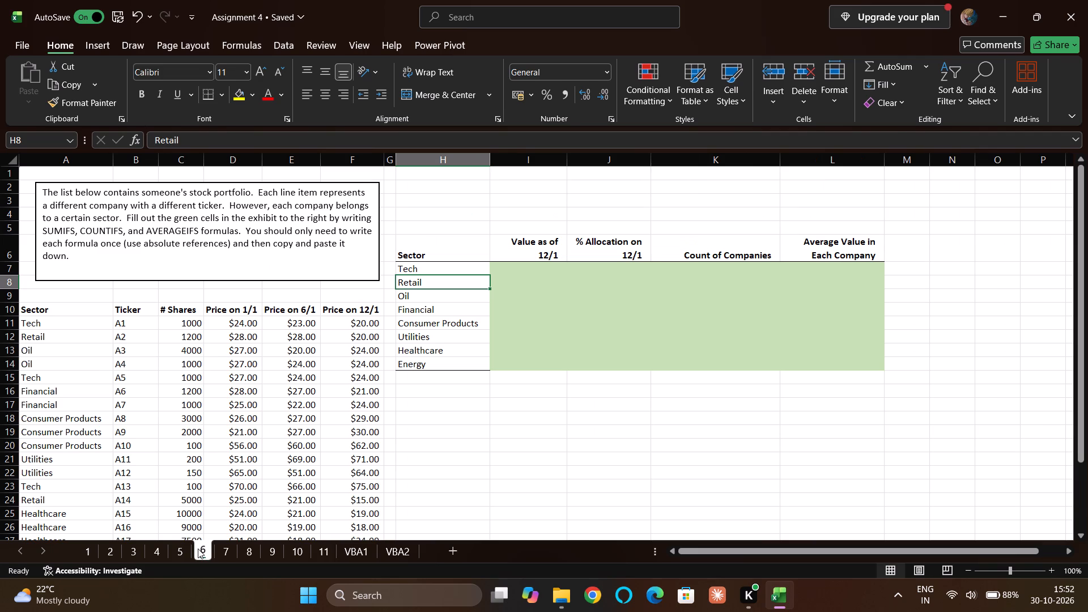
{"action": "left_click", "coordinate": [221, 548]}
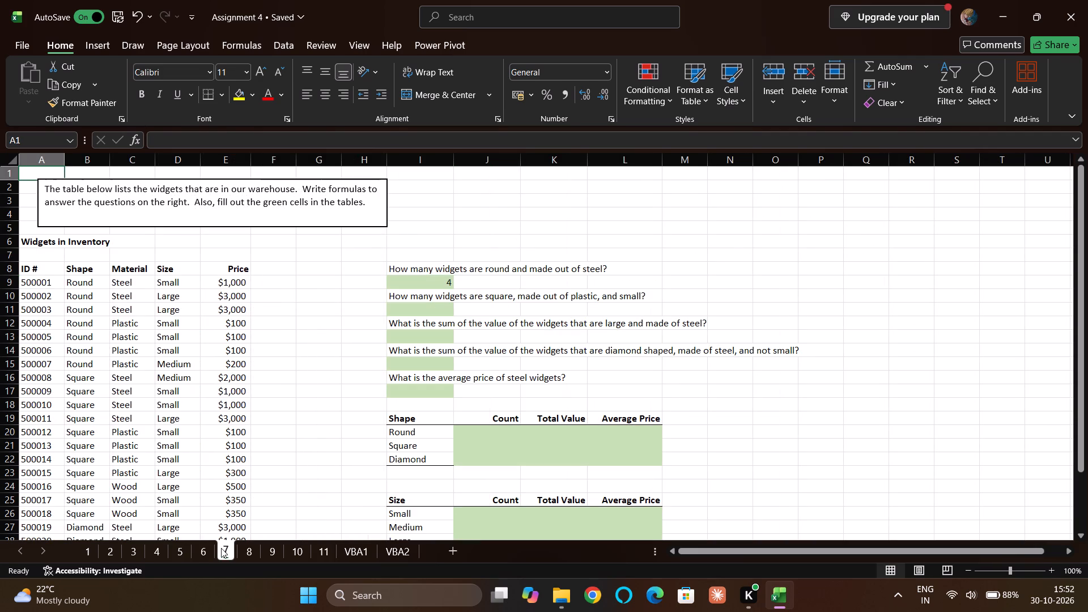
{"action": "left_click", "coordinate": [253, 549]}
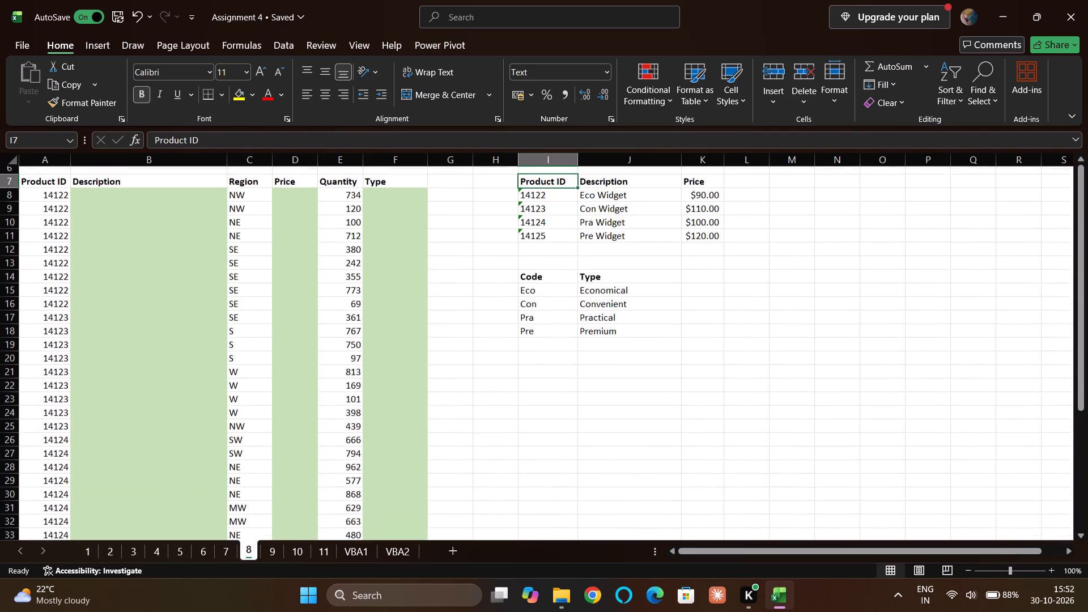
{"action": "scroll", "coordinate": [431, 458], "scroll_direction": "up", "scroll_amount": 2}
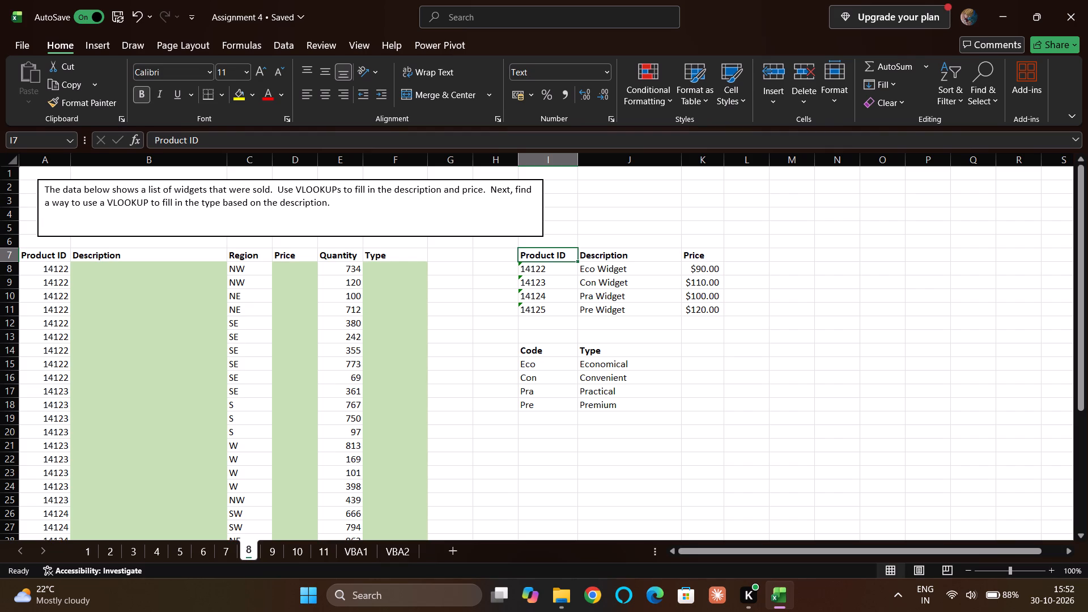
Enter the formula =VLOOKUP($A8,$I$7:$K$11,2,0) in B8 on sheet 8 to look up the product description.
{"action": "left_click", "coordinate": [99, 269]}
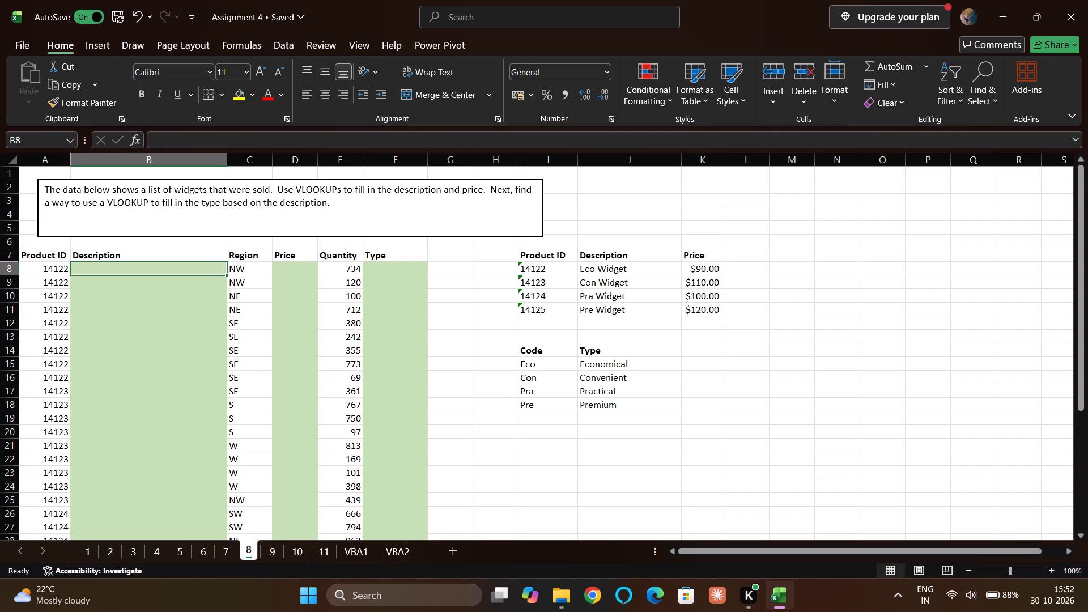
{"action": "key", "text": "equal"}
{"action": "type", "text": "vl"}
{"action": "key", "text": "Tab"}
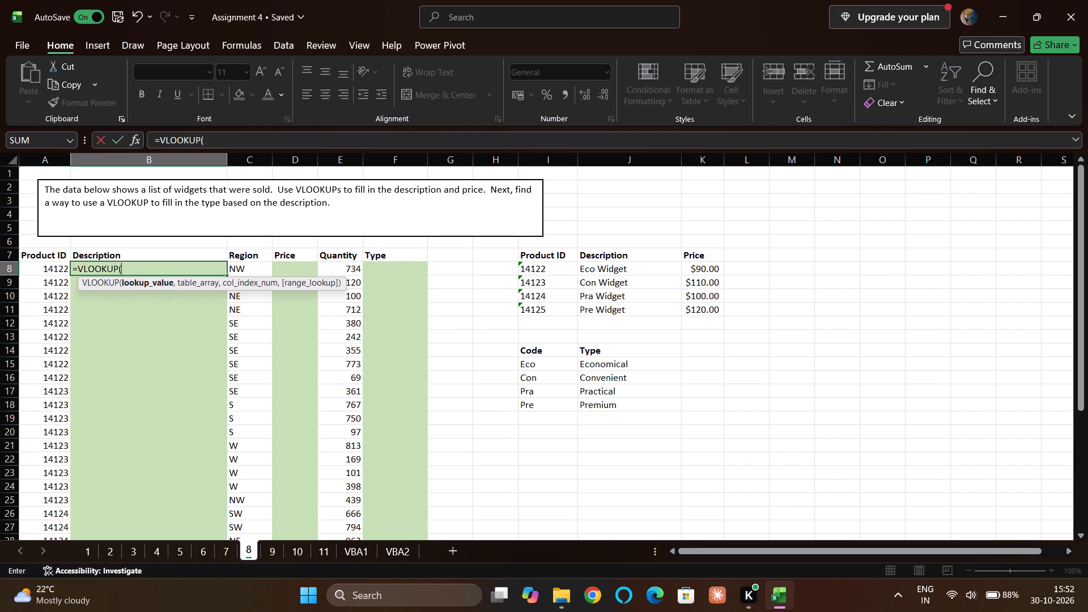
{"action": "left_click", "coordinate": [44, 271]}
{"action": "key", "text": "F4"}
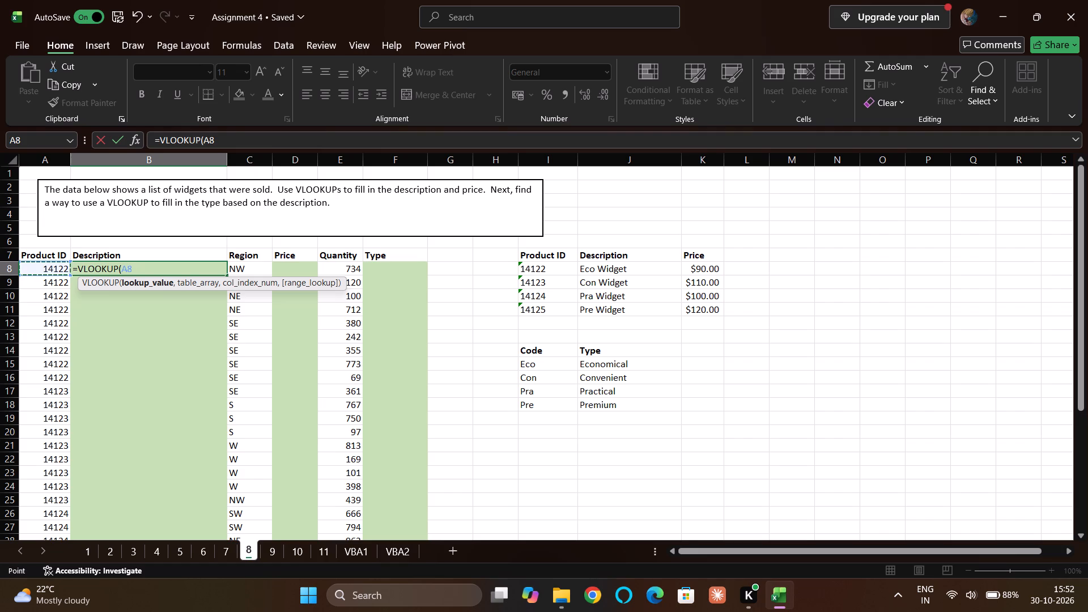
{"action": "key", "text": "F4"}
{"action": "key", "text": "F4"}
{"action": "key", "text": "comma"}
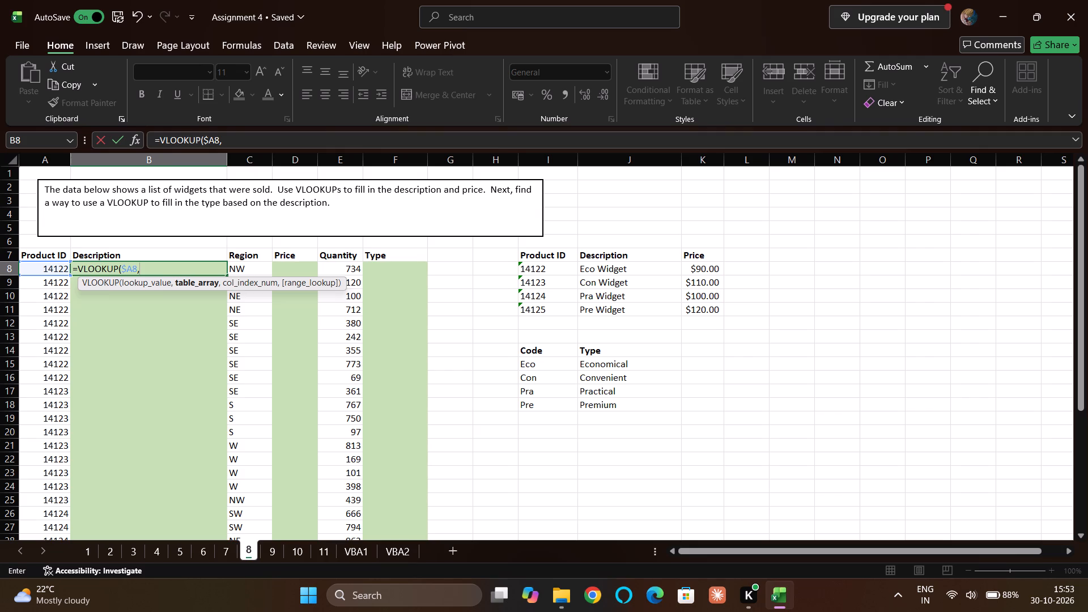
{"action": "left_click_drag", "start_coordinate": [522, 253], "coordinate": [711, 297]}
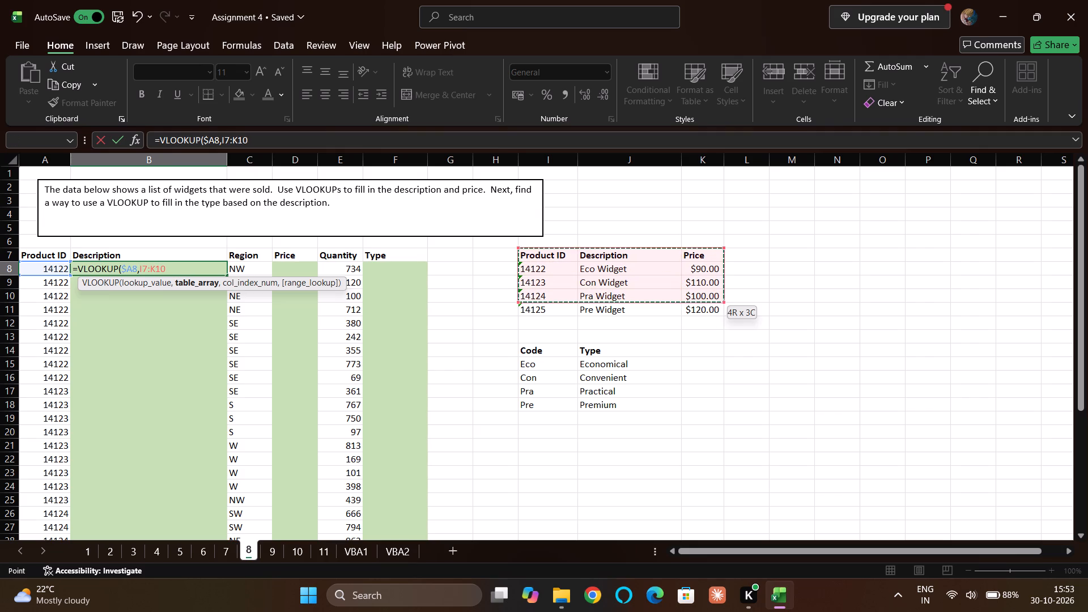
{"action": "left_click_drag", "start_coordinate": [711, 297], "coordinate": [702, 309]}
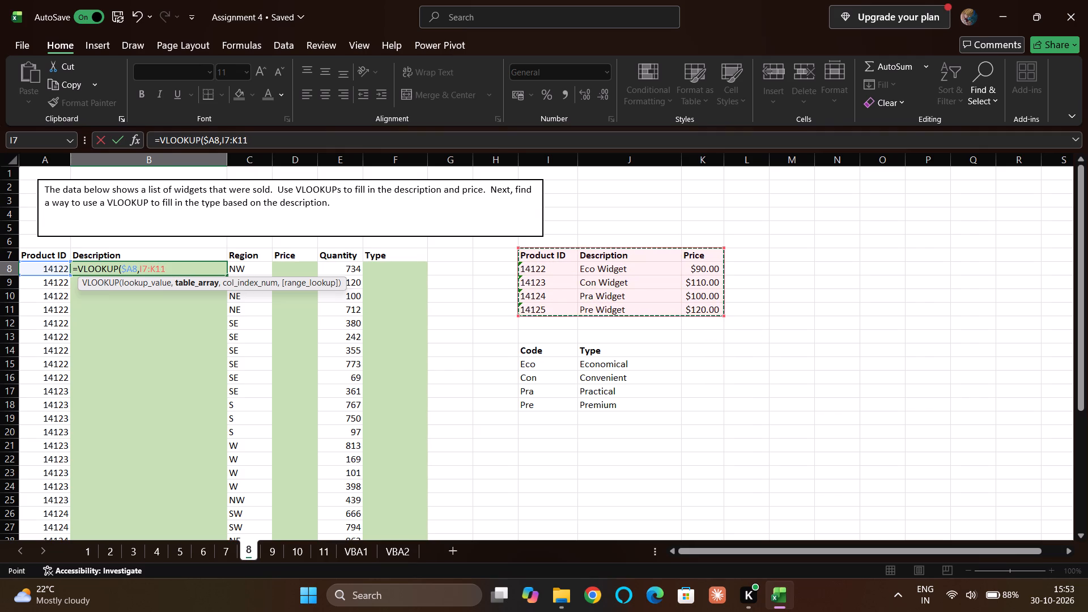
{"action": "key", "text": "F4"}
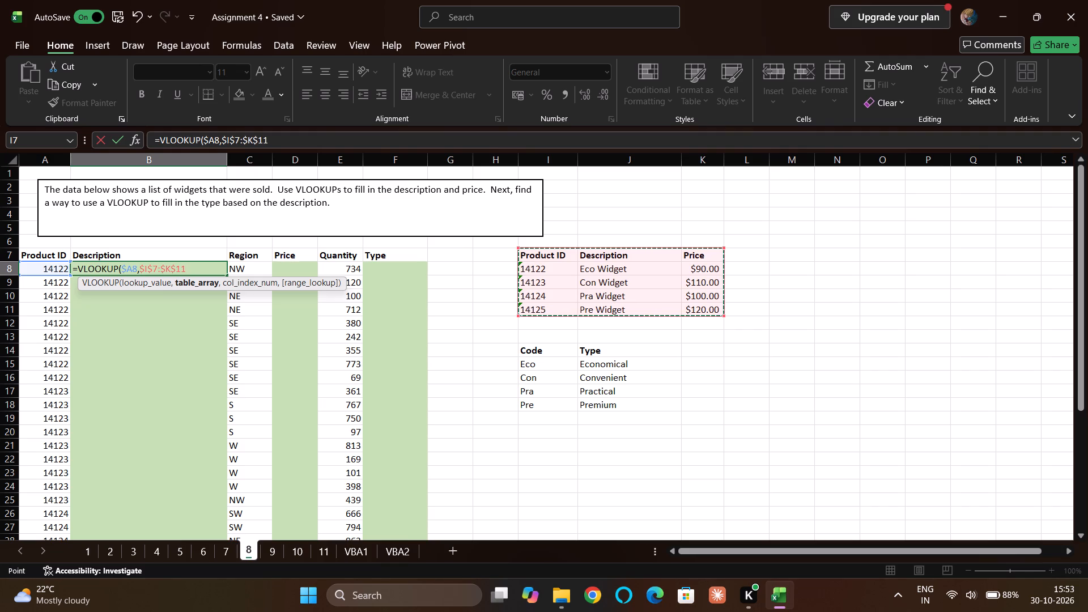
{"action": "key", "text": "comma"}
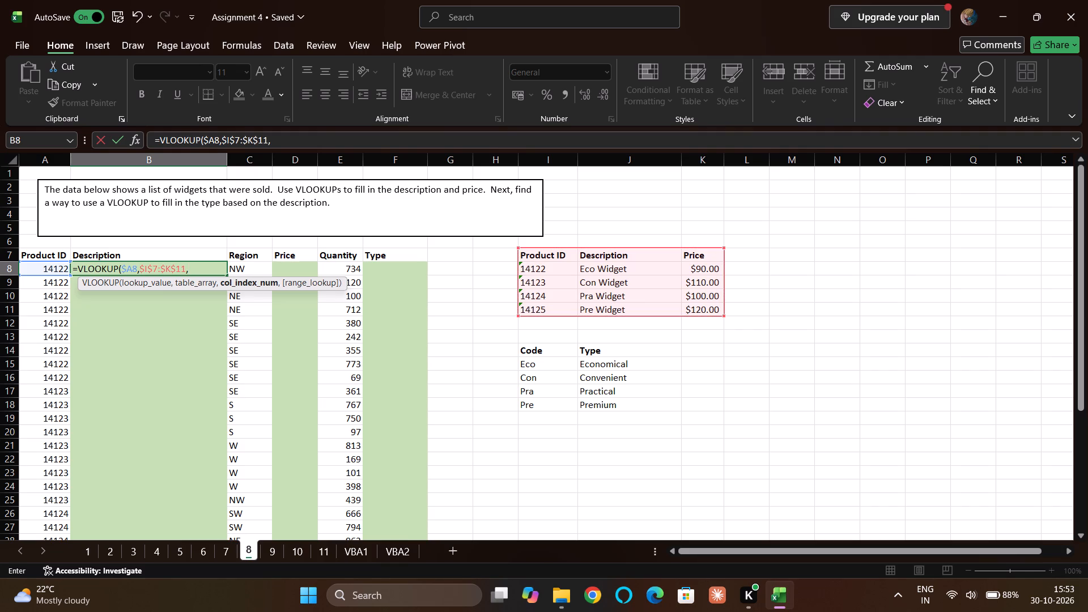
{"action": "key", "text": "2"}
{"action": "type", "text": ",0)"}
{"action": "key", "text": "Return"}
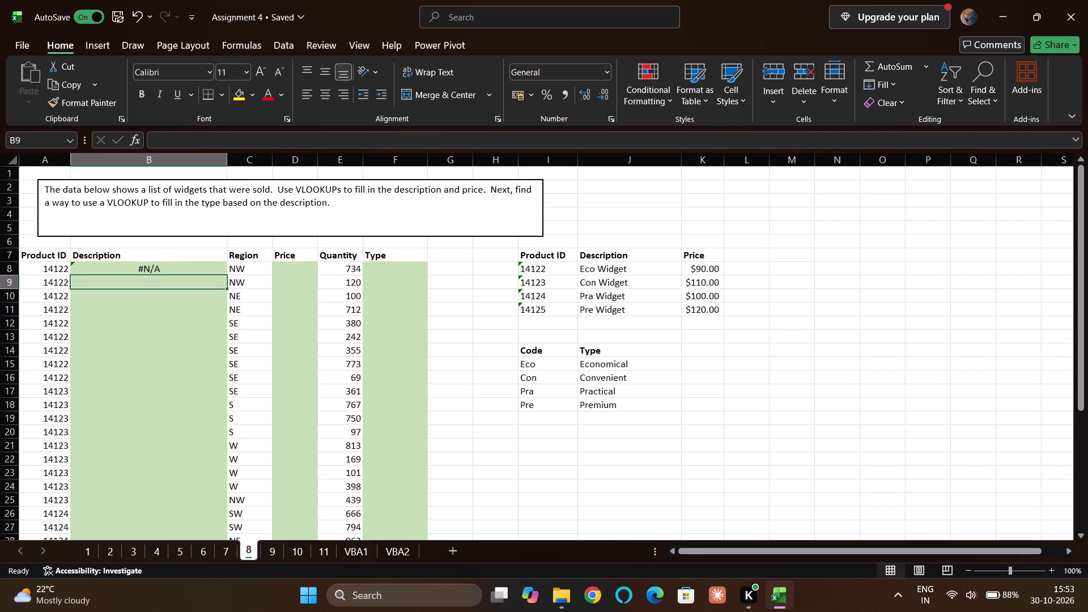
Change the table range in B8's VLOOKUP formula to $I$8:$K$11, excluding the header row.
{"action": "key", "text": "Up"}
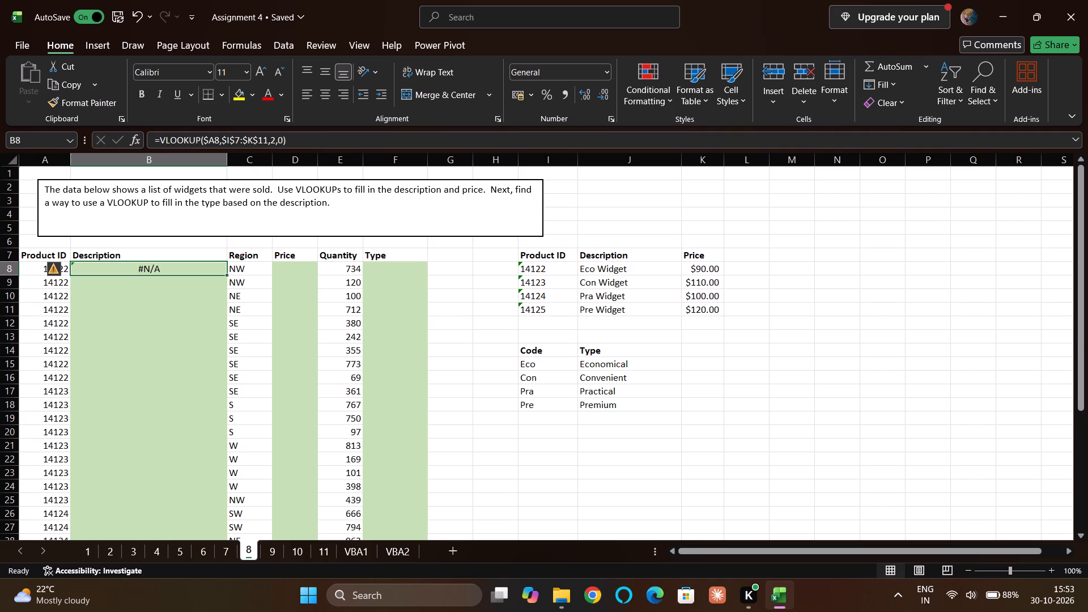
{"action": "double_click", "coordinate": [155, 271]}
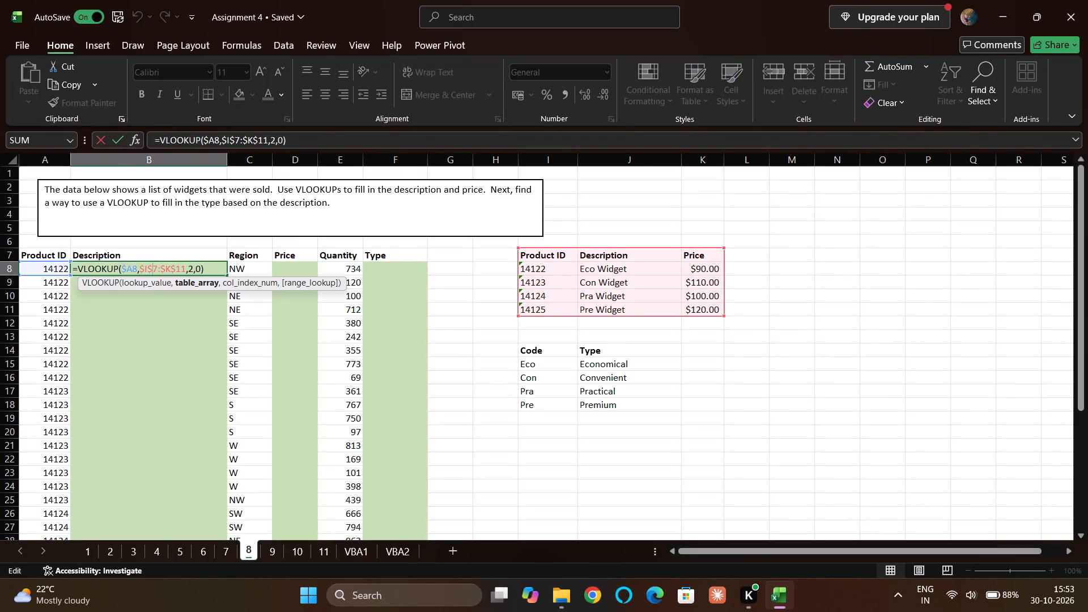
{"action": "left_click", "coordinate": [186, 269]}
{"action": "key", "text": "BackSpace"}
{"action": "key", "text": "BackSpace"}
{"action": "key", "text": "BackSpace"}
{"action": "key", "text": "BackSpace"}
{"action": "key", "text": "BackSpace"}
{"action": "key", "text": "BackSpace"}
{"action": "key", "text": "BackSpace"}
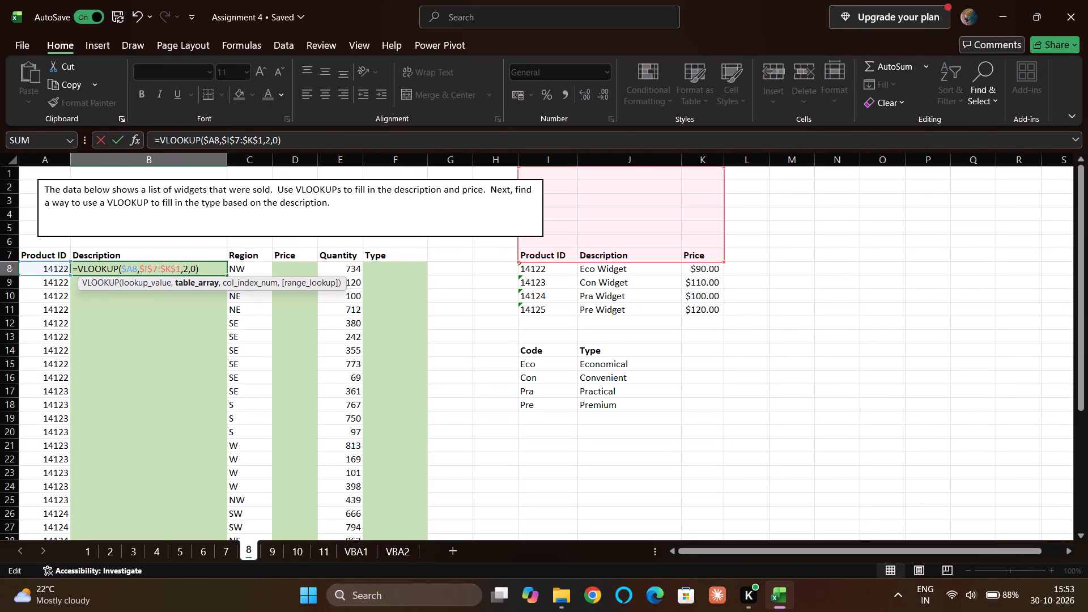
{"action": "key", "text": "BackSpace"}
{"action": "key", "text": "BackSpace"}
{"action": "key", "text": "BackSpace"}
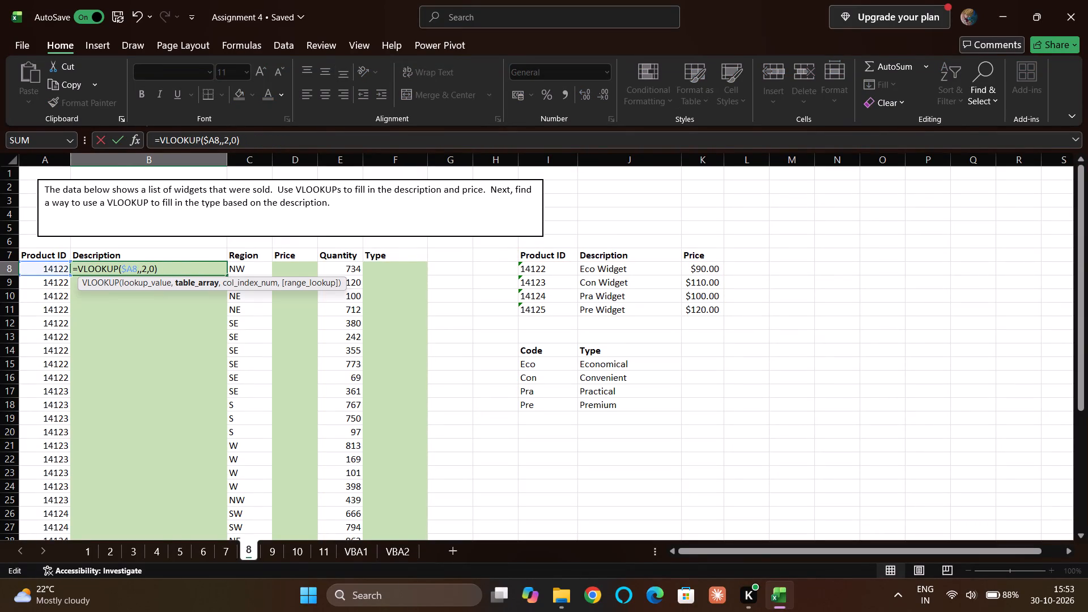
{"action": "left_click_drag", "start_coordinate": [526, 267], "coordinate": [624, 275]}
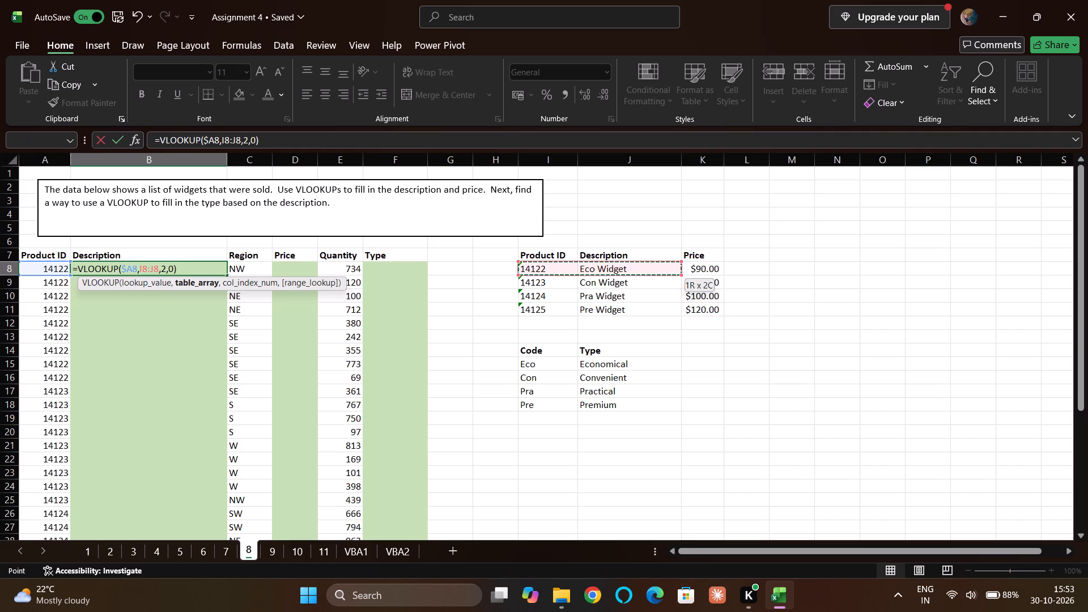
{"action": "left_click_drag", "start_coordinate": [624, 275], "coordinate": [691, 308]}
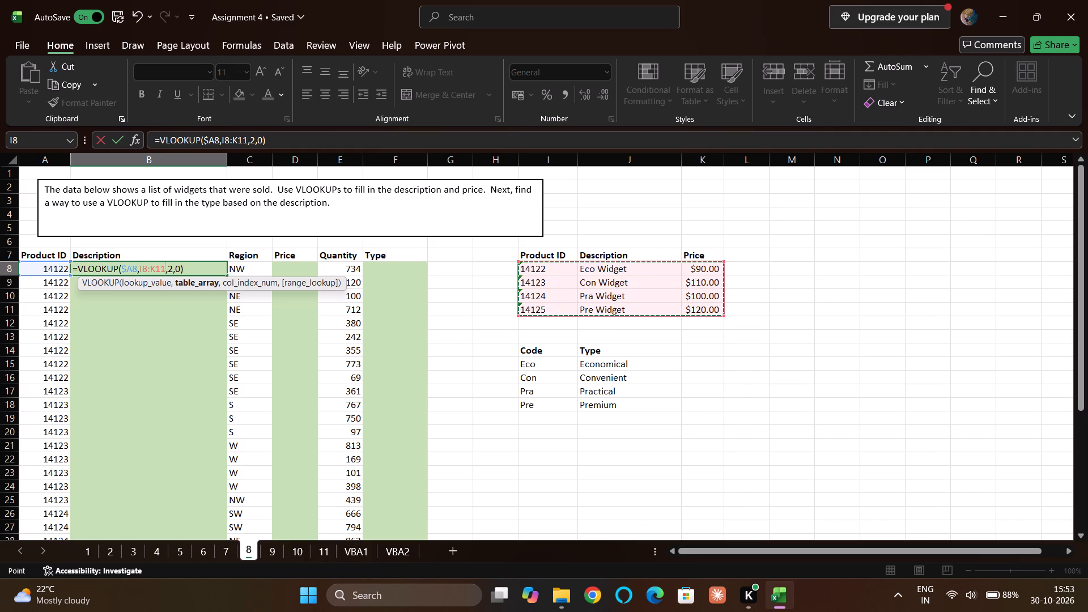
{"action": "key", "text": "F4"}
{"action": "key", "text": "Return"}
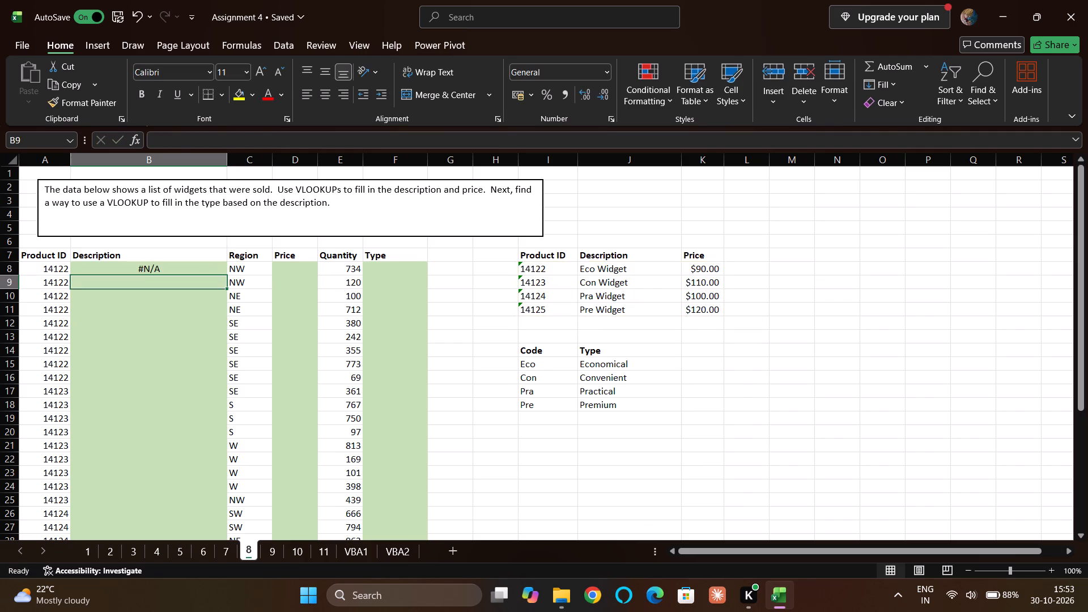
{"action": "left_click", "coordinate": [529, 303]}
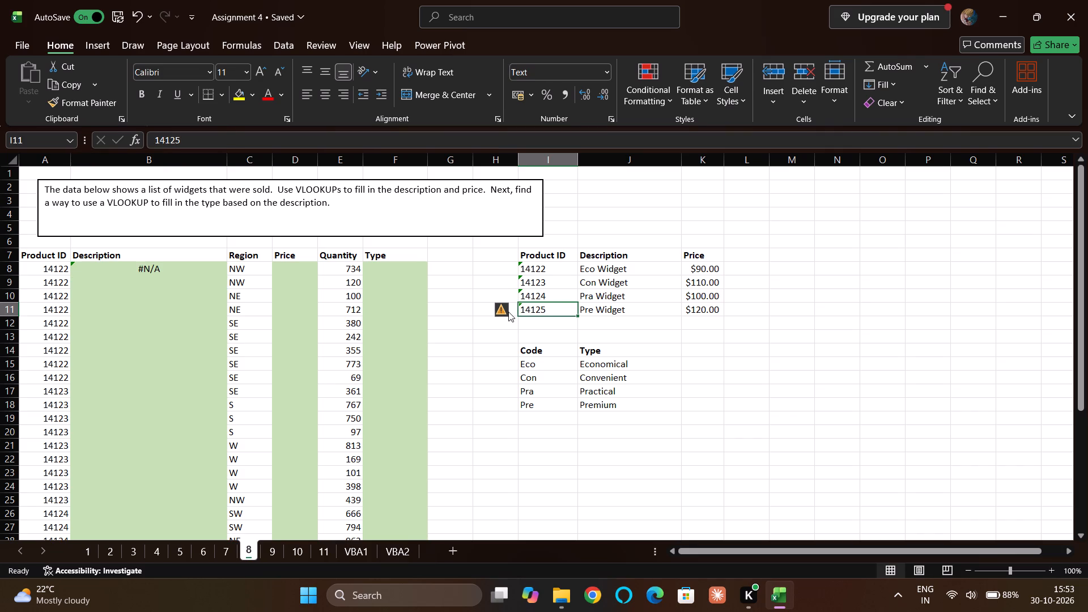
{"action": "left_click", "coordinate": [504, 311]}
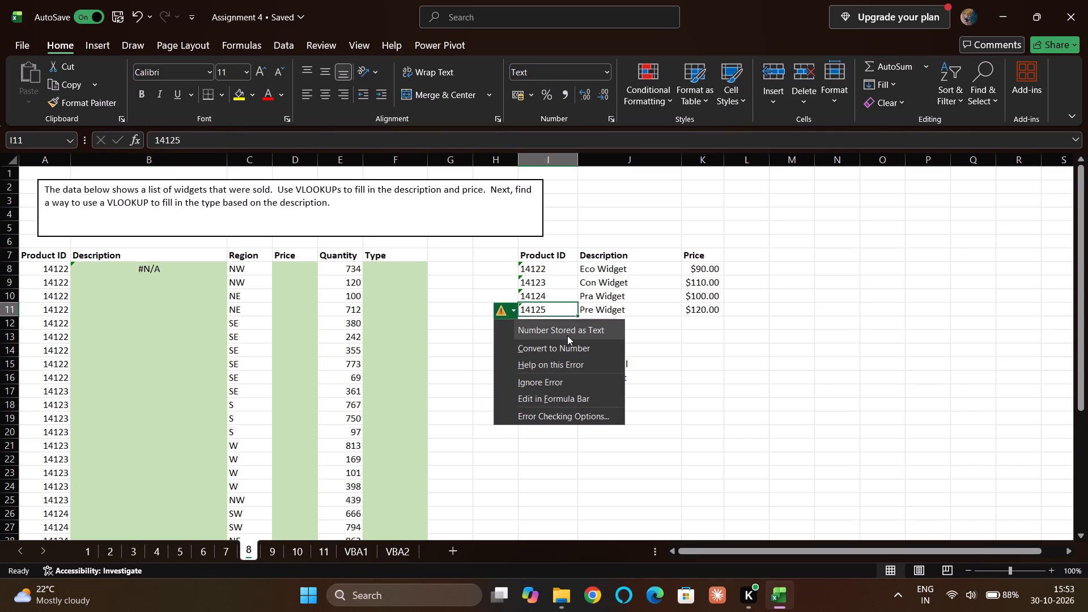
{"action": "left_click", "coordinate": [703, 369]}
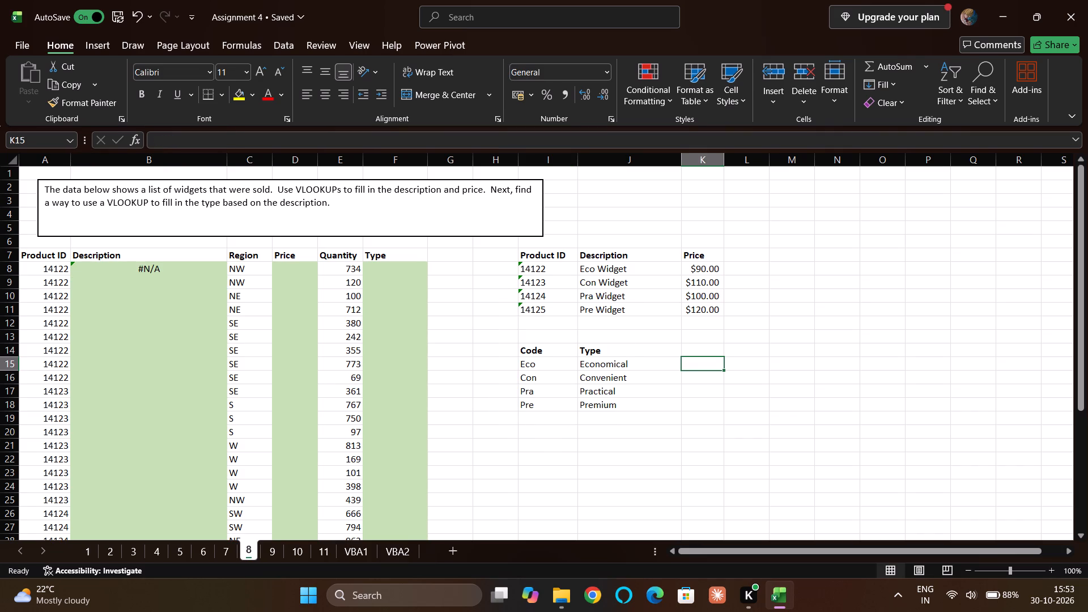
Apply the Number format to the lookup table's product IDs in I8:I11, trying the time, date and currency formats along the way.
{"action": "left_click_drag", "start_coordinate": [533, 265], "coordinate": [542, 314]}
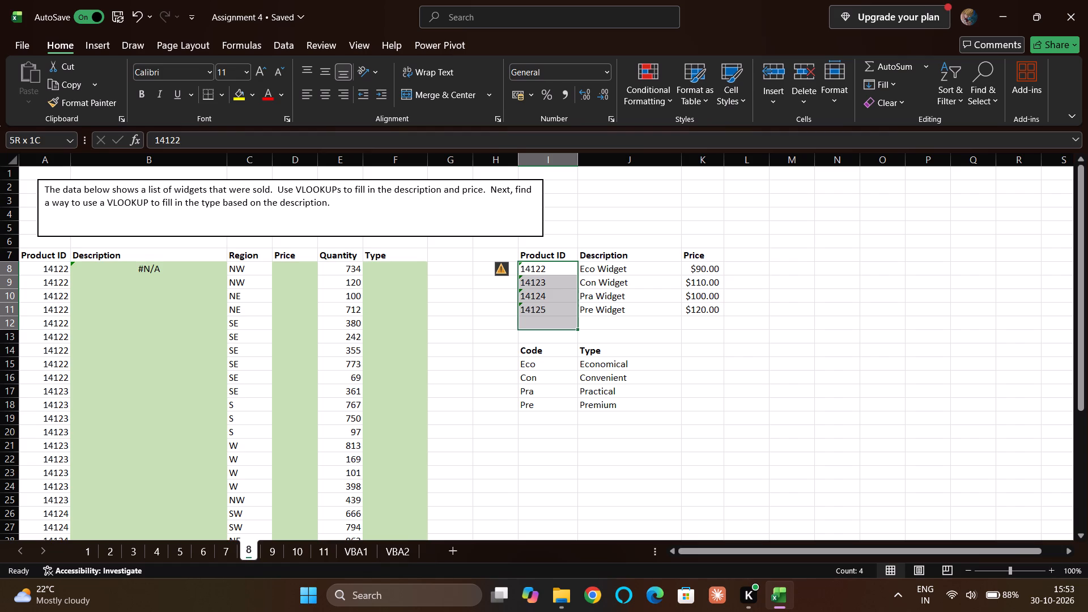
{"action": "left_click_drag", "start_coordinate": [542, 314], "coordinate": [543, 312]}
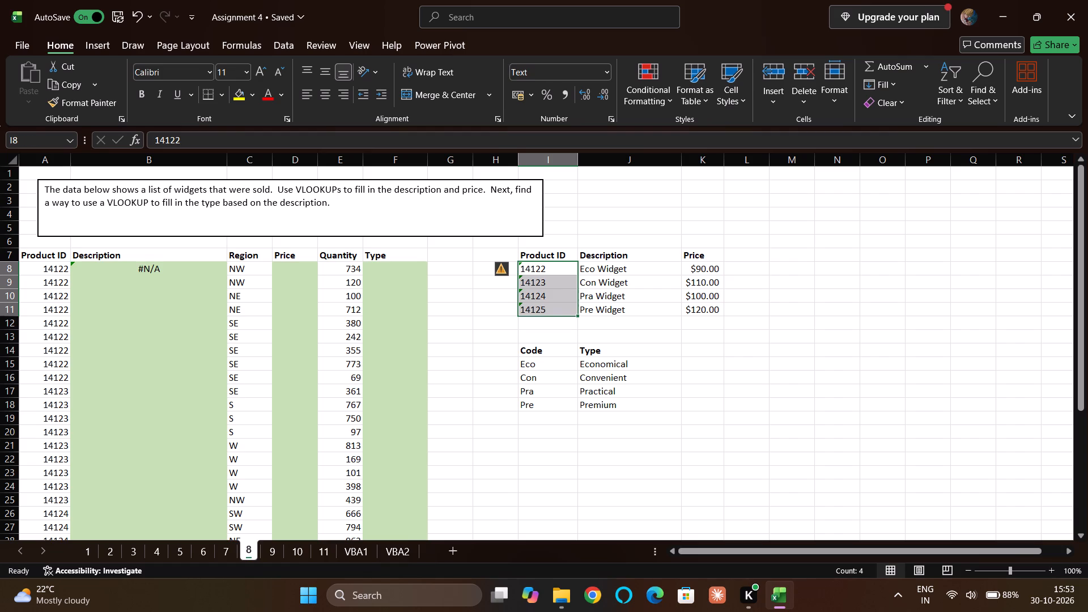
{"action": "key", "text": "ctrl+shift+1"}
{"action": "key", "text": "ctrl+shift+2"}
{"action": "key", "text": "ctrl+shift+3"}
{"action": "key", "text": "ctrl+shift+4"}
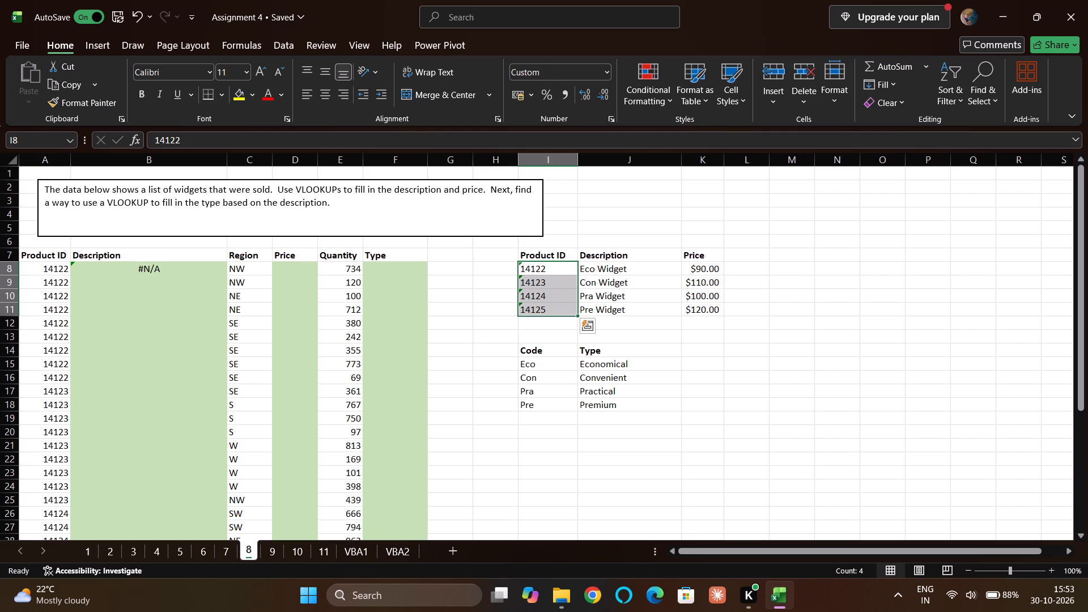
{"action": "key", "text": "ctrl+shift+1"}
{"action": "left_click", "coordinate": [635, 331]}
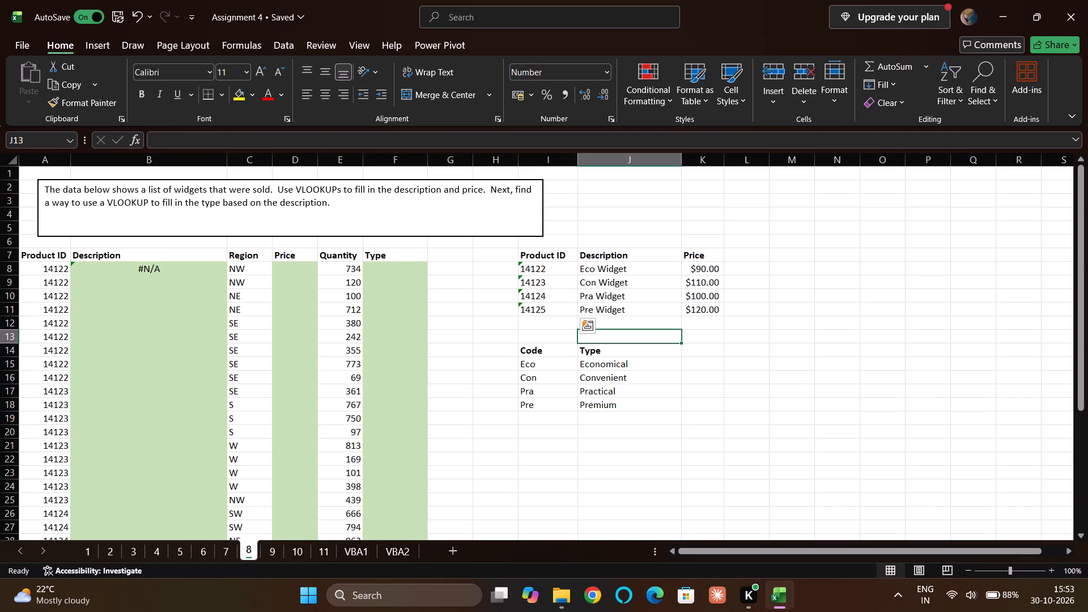
Convert the product ID stored as text in I8 to a number.
{"action": "left_click", "coordinate": [525, 267]}
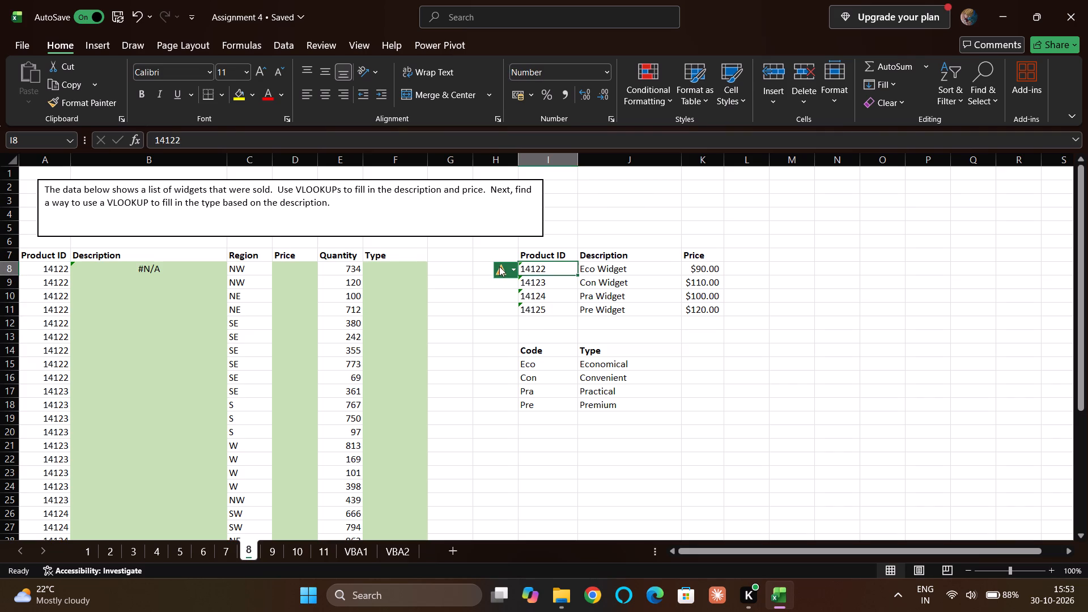
{"action": "left_click", "coordinate": [499, 266]}
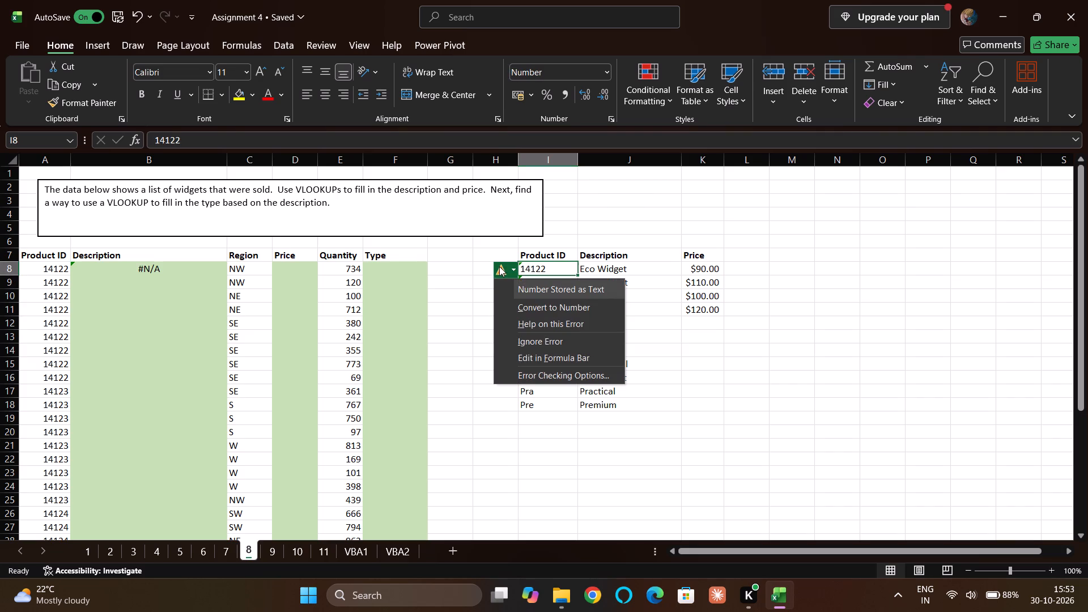
{"action": "left_click", "coordinate": [551, 303]}
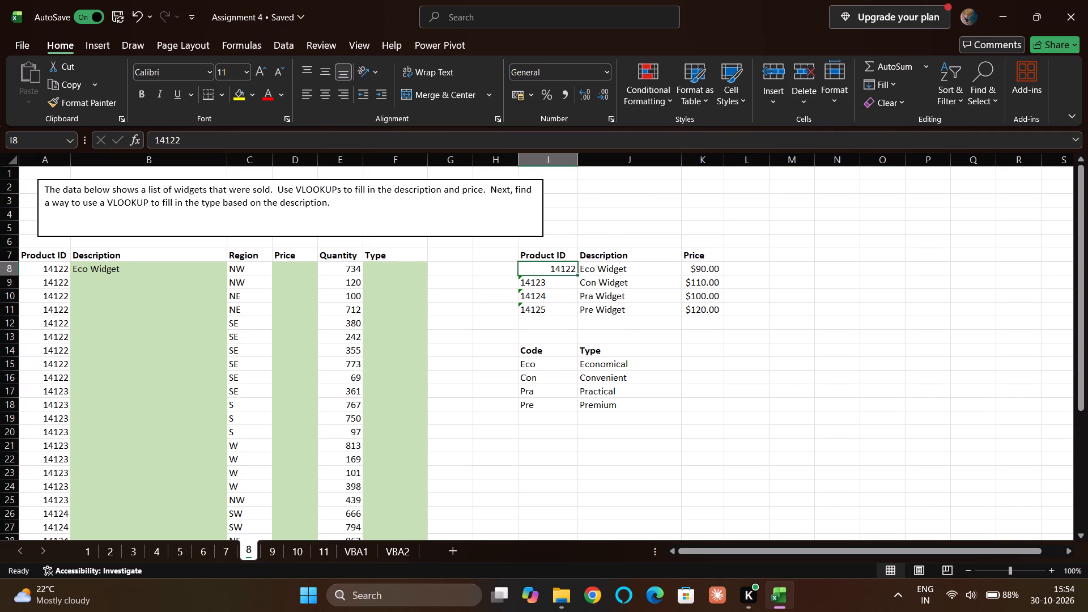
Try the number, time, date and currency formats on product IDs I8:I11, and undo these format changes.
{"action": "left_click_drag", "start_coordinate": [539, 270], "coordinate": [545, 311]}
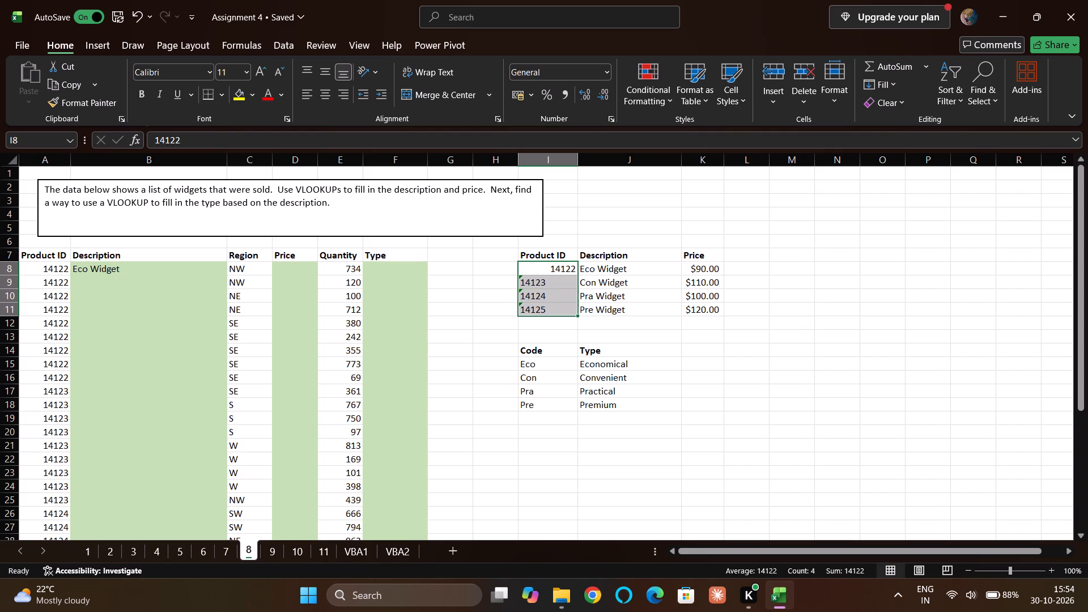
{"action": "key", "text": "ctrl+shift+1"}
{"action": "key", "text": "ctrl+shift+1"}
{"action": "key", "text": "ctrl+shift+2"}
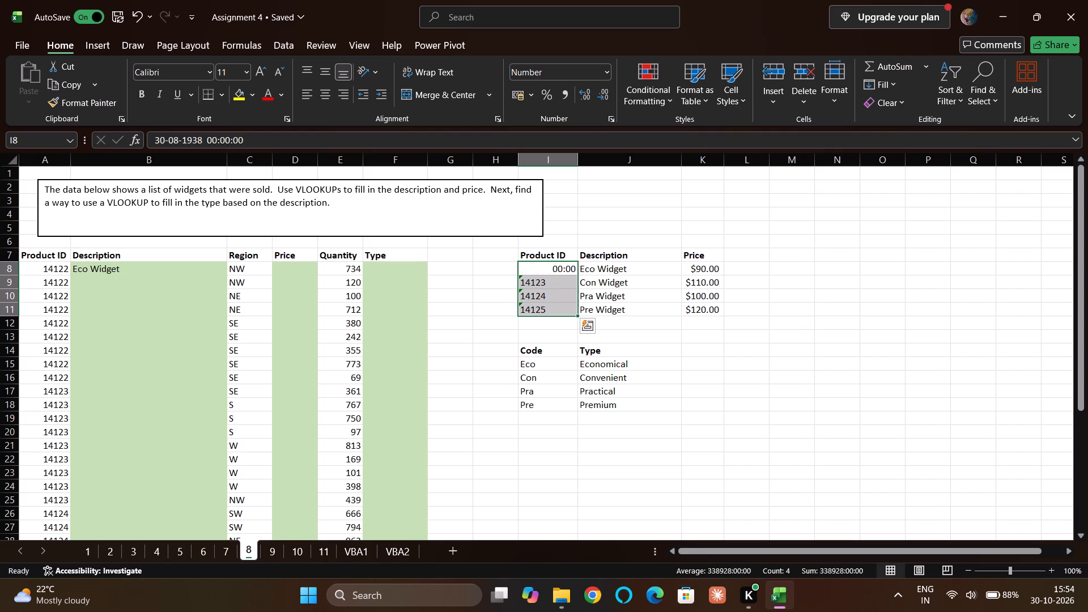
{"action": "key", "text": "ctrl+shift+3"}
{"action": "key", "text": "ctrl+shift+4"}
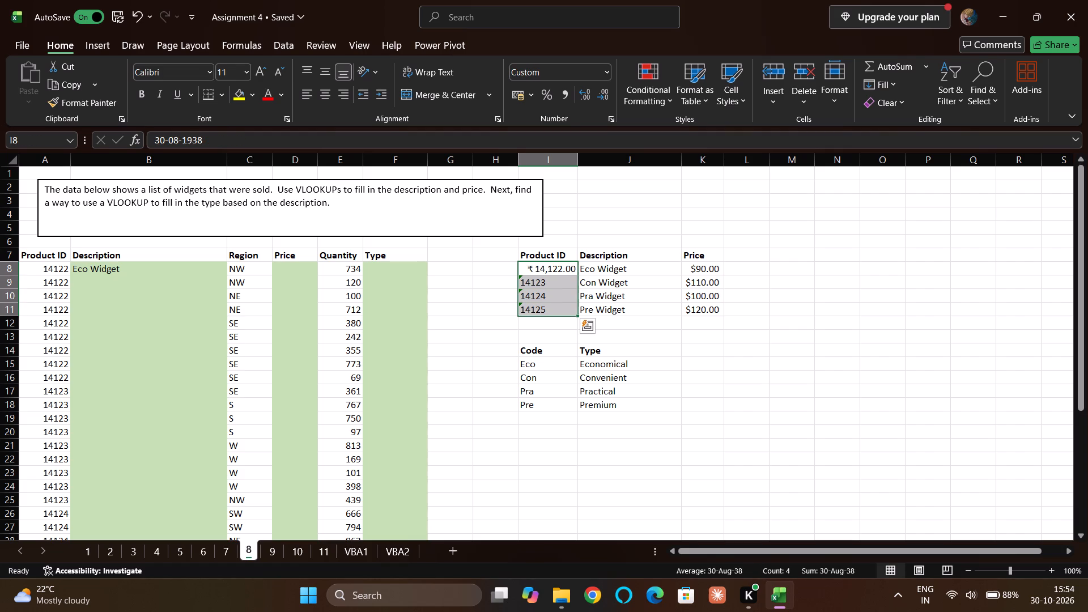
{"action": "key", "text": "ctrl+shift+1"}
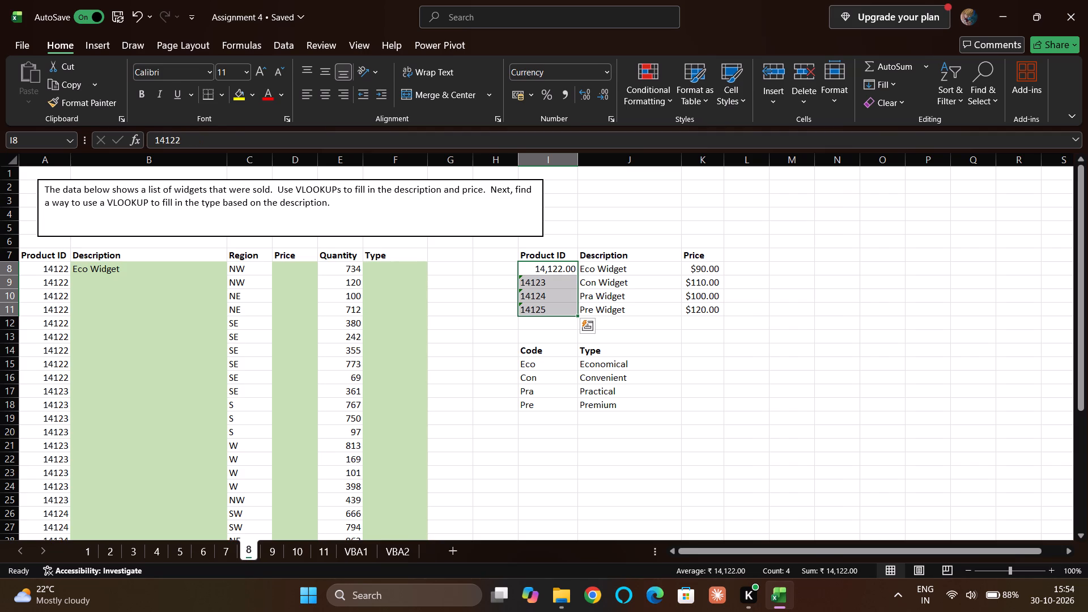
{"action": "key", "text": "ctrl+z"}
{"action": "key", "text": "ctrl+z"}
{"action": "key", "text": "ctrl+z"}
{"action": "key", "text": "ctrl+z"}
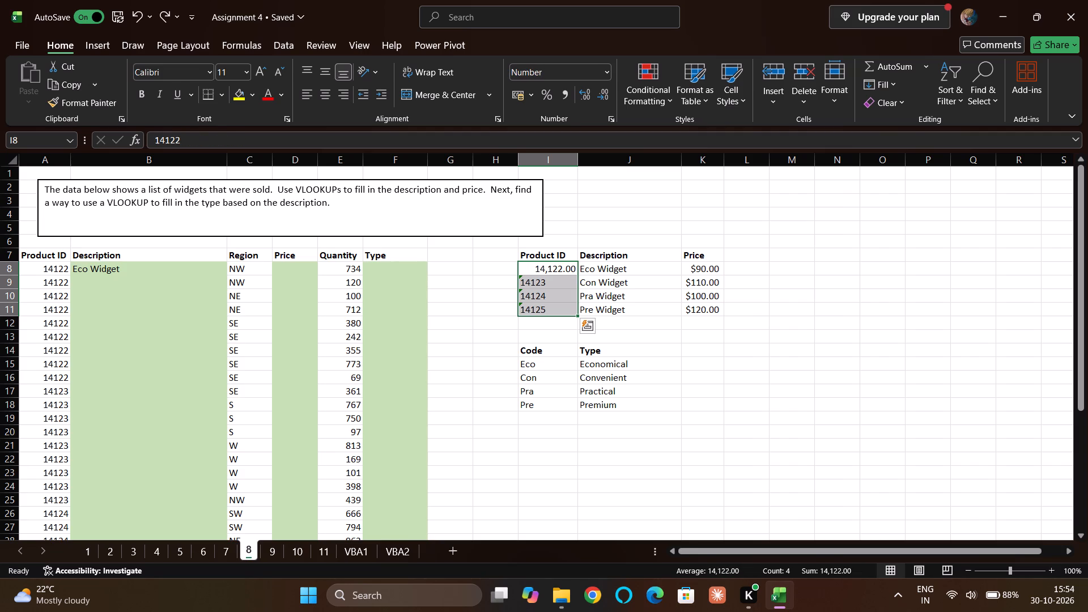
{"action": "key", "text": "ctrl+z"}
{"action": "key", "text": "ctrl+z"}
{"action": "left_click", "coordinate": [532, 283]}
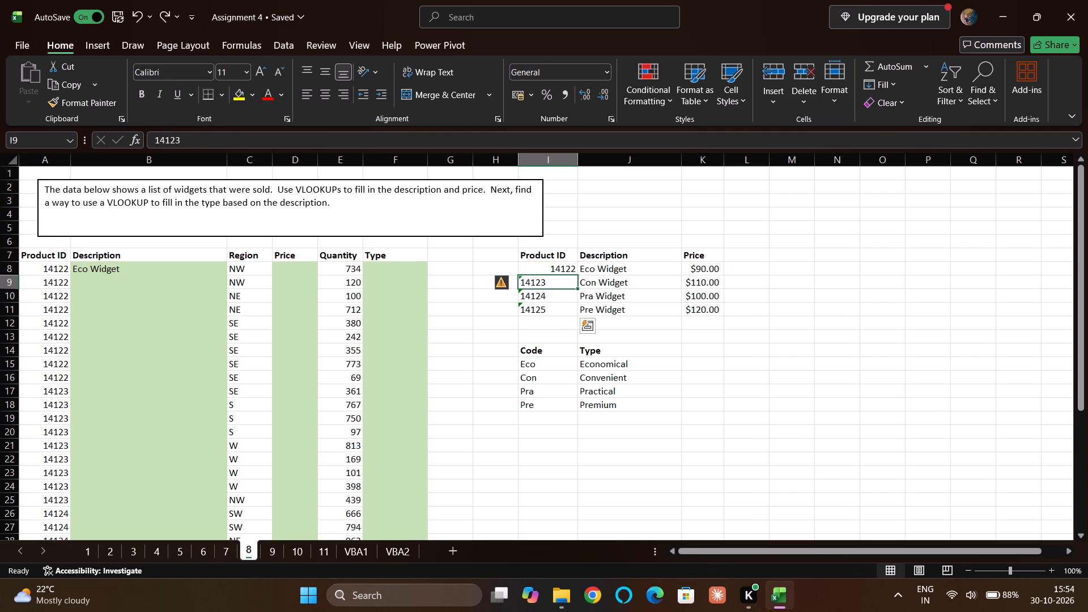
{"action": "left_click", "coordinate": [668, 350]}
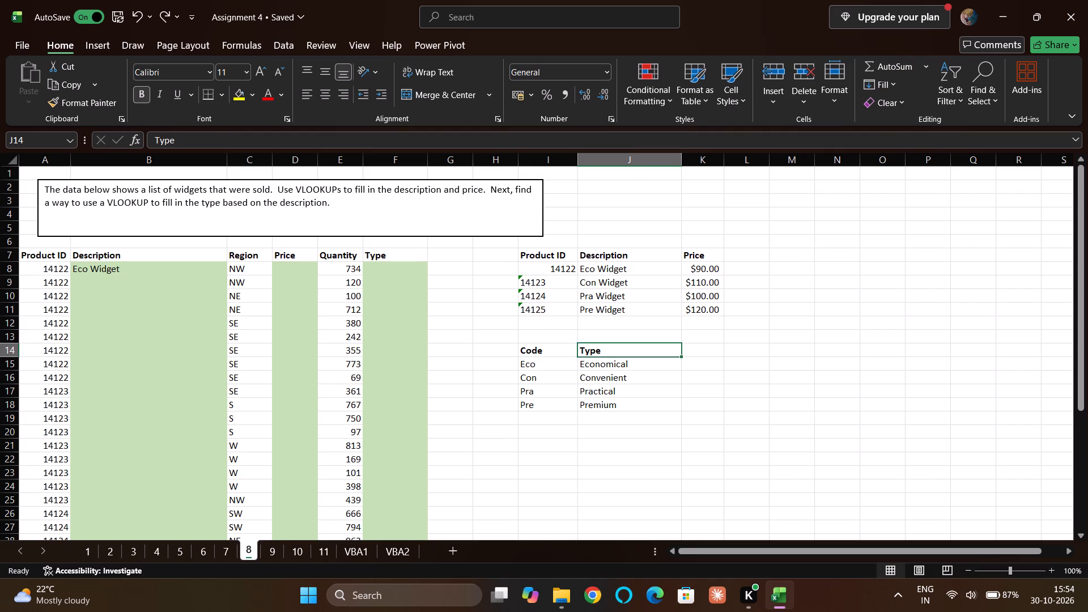
Enter the formula =VALUE(I8:I11) in H8 to convert the lookup table's product IDs to numbers in a helper column.
{"action": "left_click", "coordinate": [492, 269]}
{"action": "key", "text": "equal"}
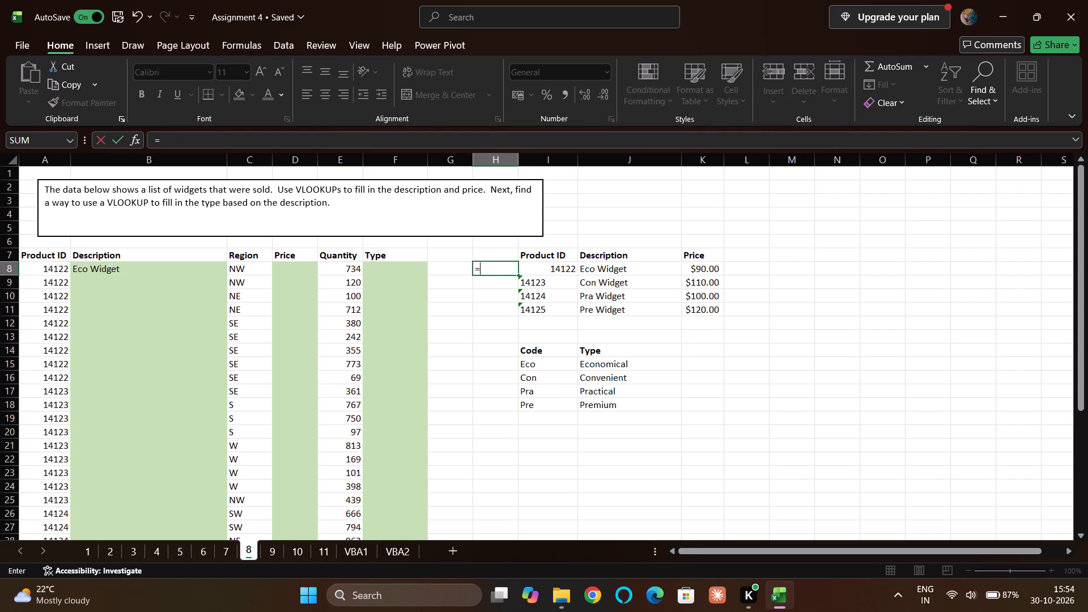
{"action": "type", "text": "numb"}
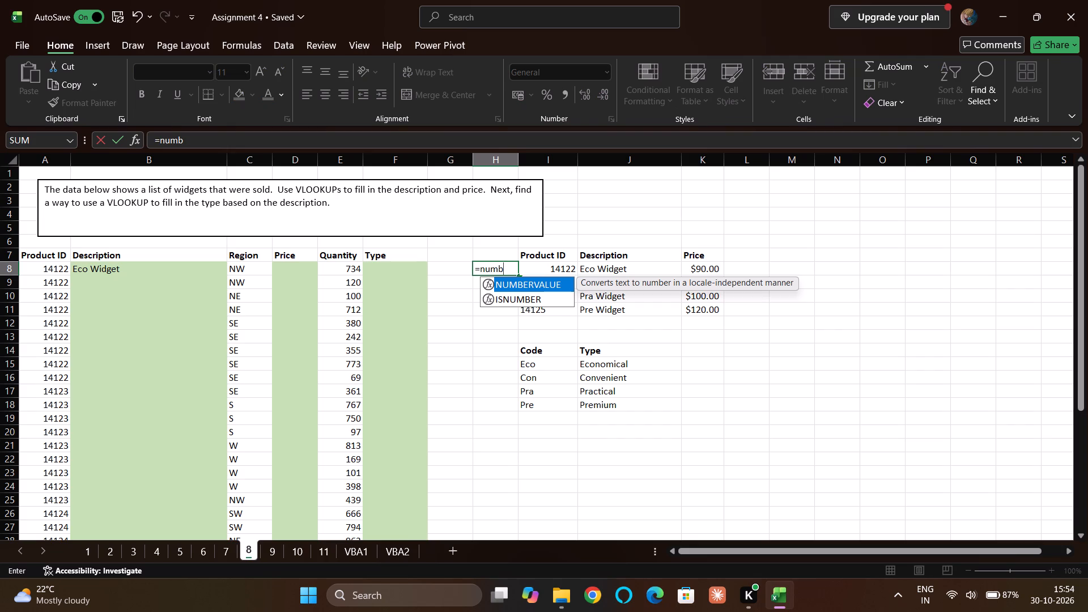
{"action": "key", "text": "BackSpace"}
{"action": "key", "text": "BackSpace"}
{"action": "key", "text": "BackSpace"}
{"action": "key", "text": "BackSpace"}
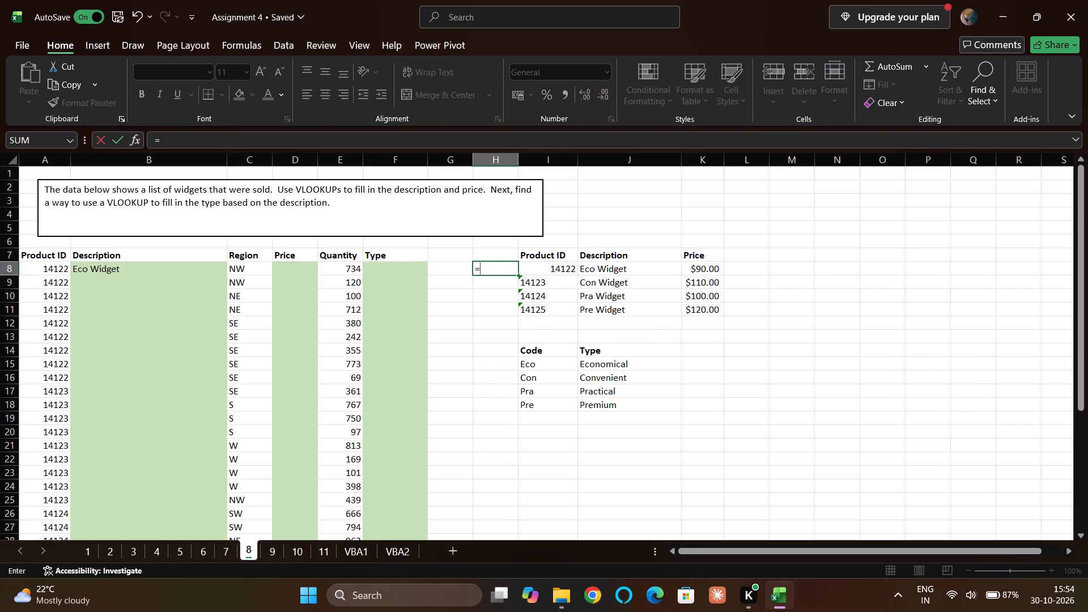
{"action": "type", "text": "val"}
{"action": "key", "text": "Tab"}
{"action": "left_click_drag", "start_coordinate": [553, 269], "coordinate": [552, 306]}
{"action": "key", "text": "Tab"}
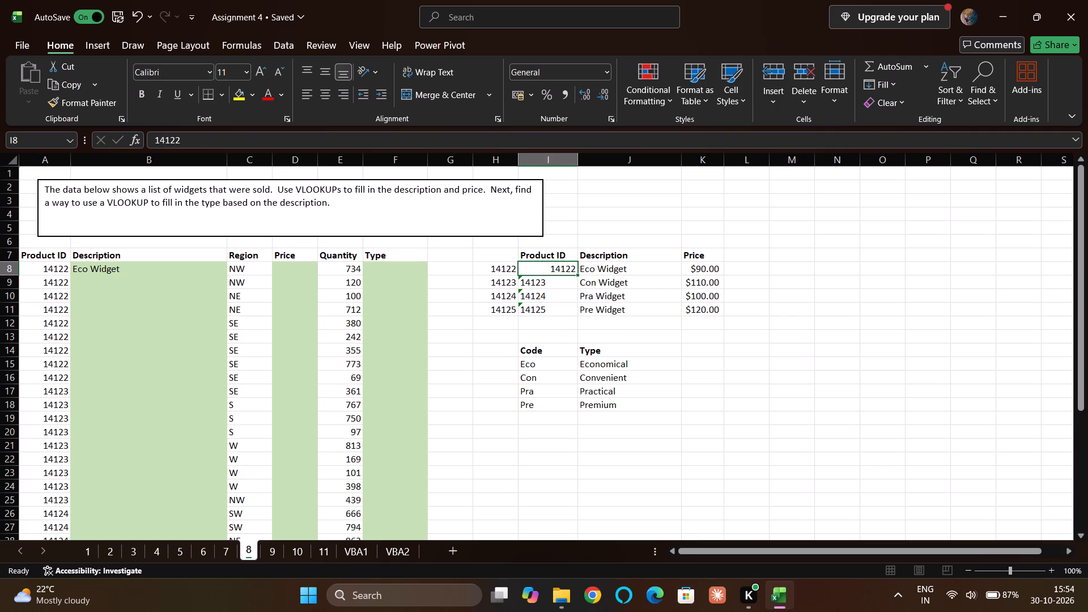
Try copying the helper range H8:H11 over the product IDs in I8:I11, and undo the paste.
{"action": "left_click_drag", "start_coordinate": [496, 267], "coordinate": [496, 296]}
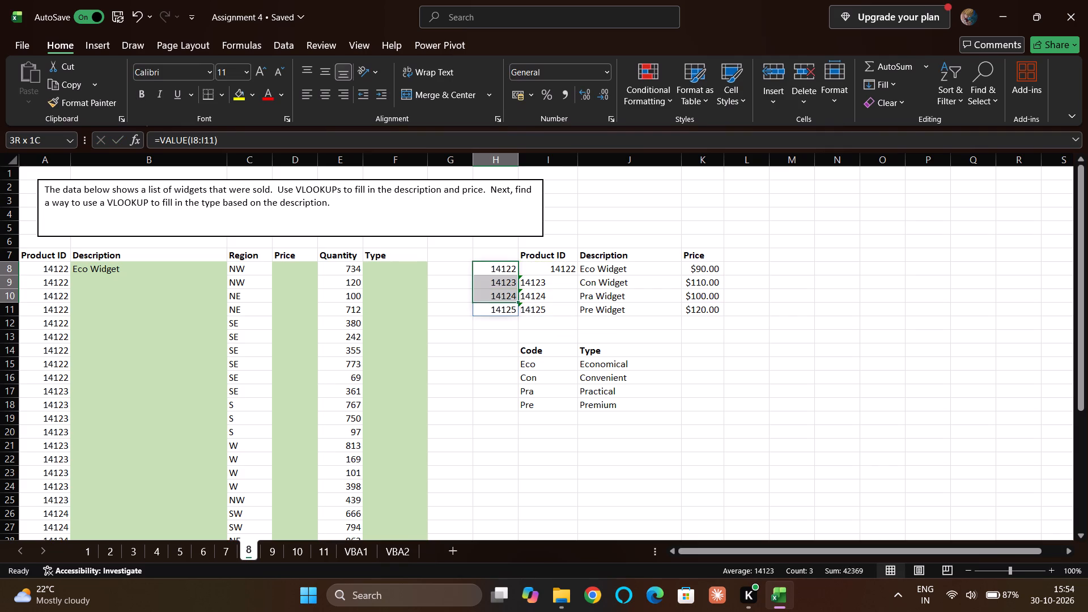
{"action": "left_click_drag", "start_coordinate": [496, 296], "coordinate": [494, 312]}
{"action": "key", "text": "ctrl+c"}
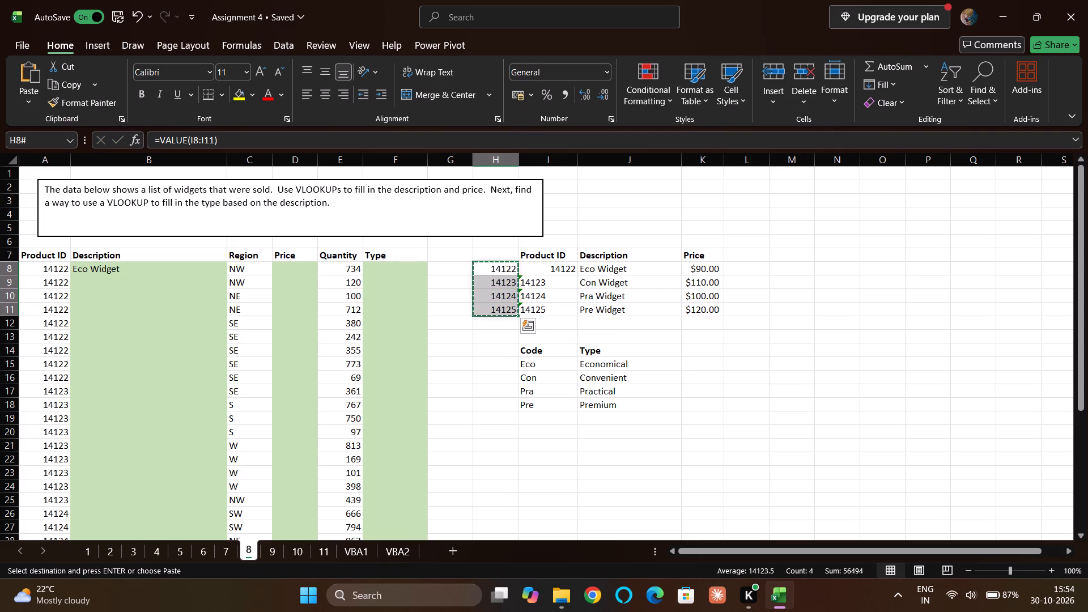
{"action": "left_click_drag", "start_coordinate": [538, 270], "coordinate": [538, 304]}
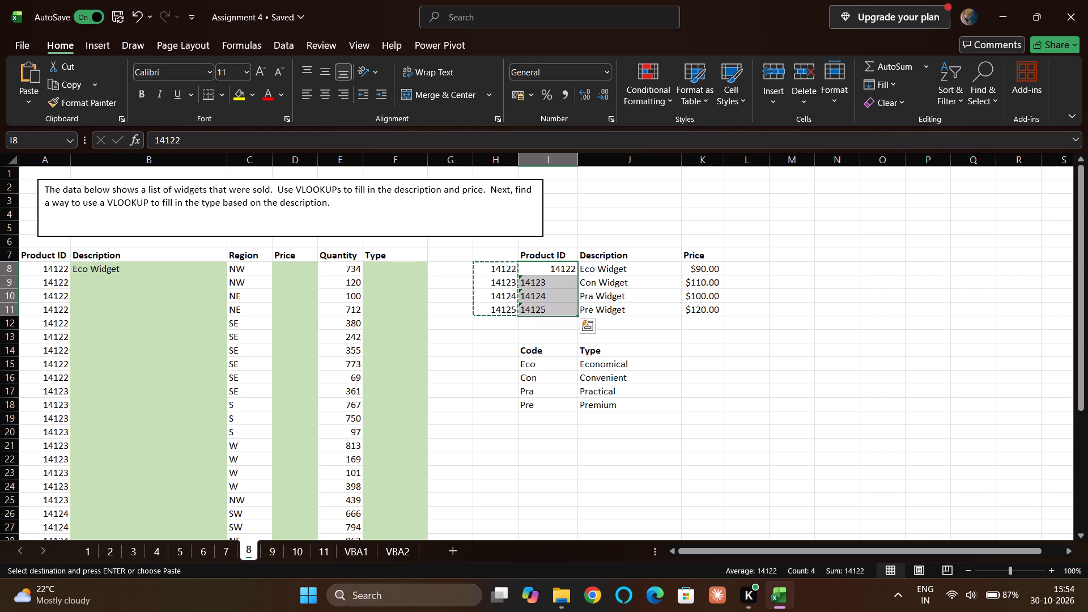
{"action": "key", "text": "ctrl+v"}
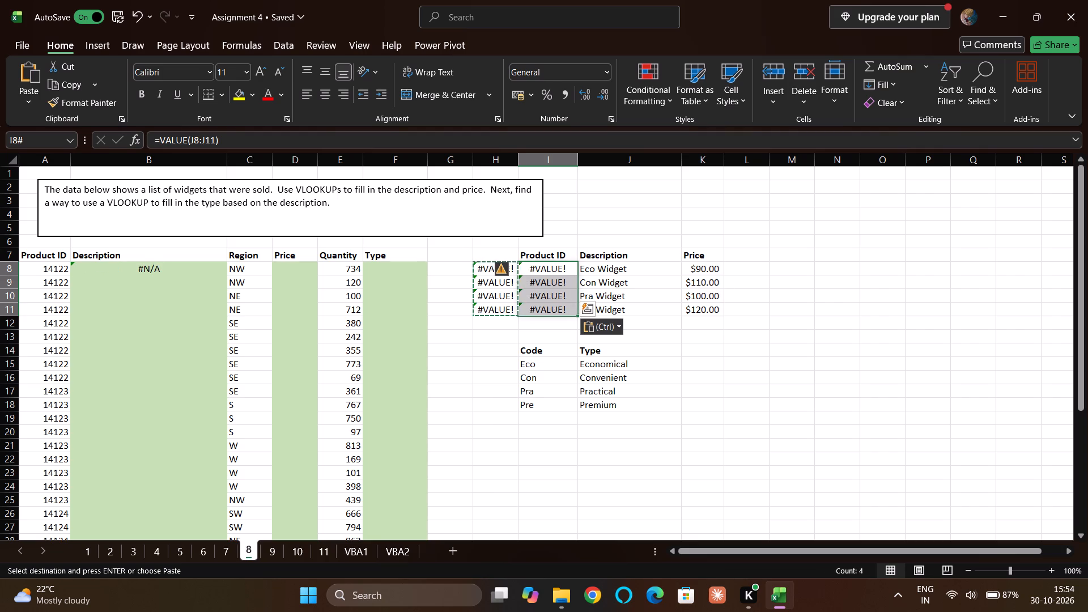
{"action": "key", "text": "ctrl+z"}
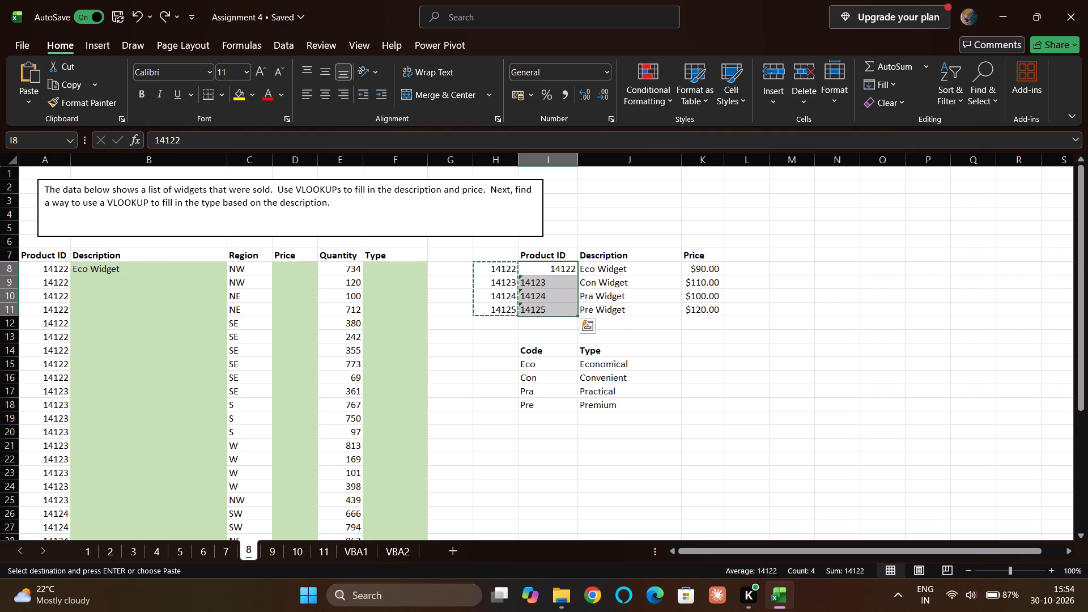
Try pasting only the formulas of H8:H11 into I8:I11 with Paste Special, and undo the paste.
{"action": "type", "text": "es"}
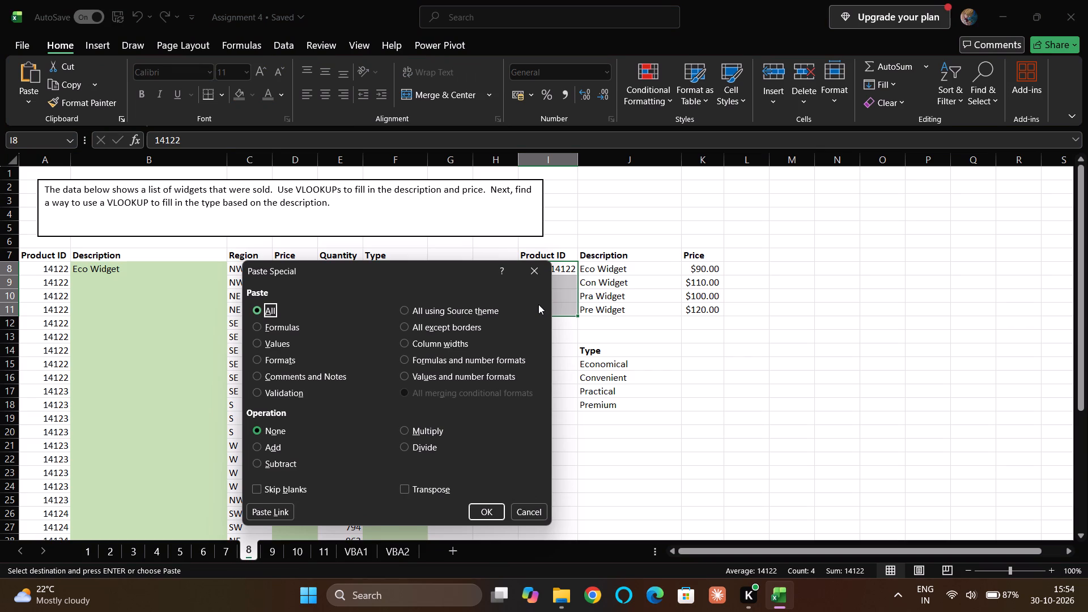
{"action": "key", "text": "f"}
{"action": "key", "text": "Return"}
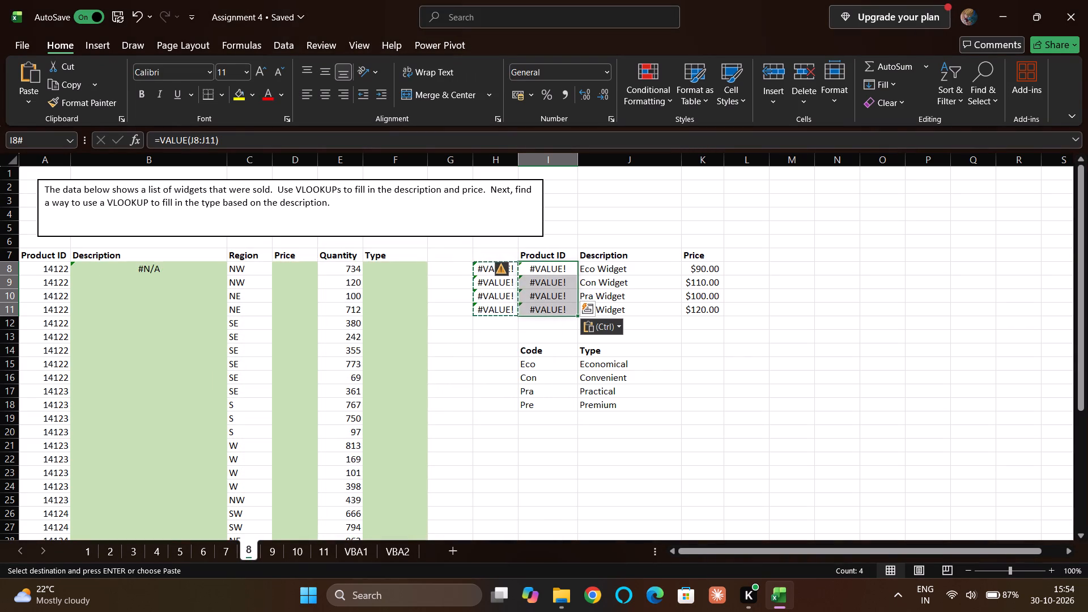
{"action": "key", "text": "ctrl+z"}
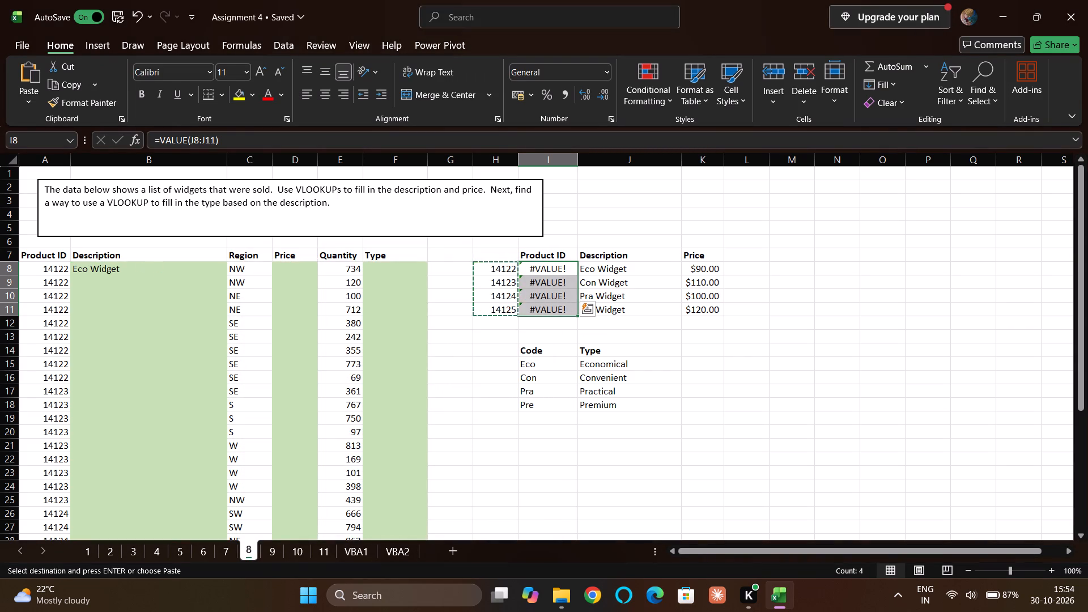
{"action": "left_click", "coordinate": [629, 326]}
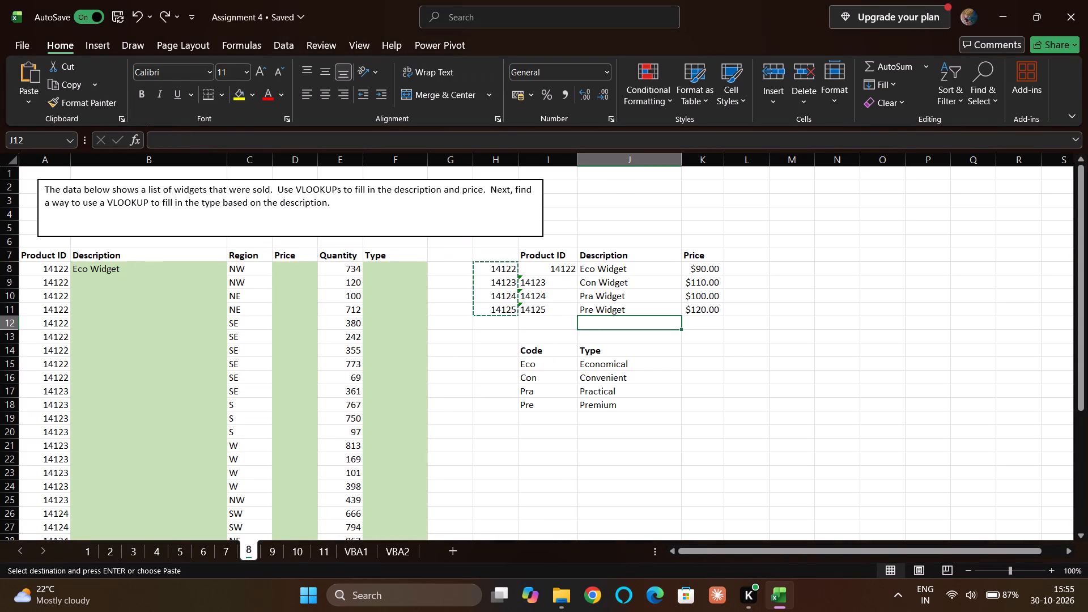
Replace the VALUE formula in H8:H11 with its static values by copying the range and pasting values in place.
{"action": "left_click_drag", "start_coordinate": [496, 270], "coordinate": [497, 306]}
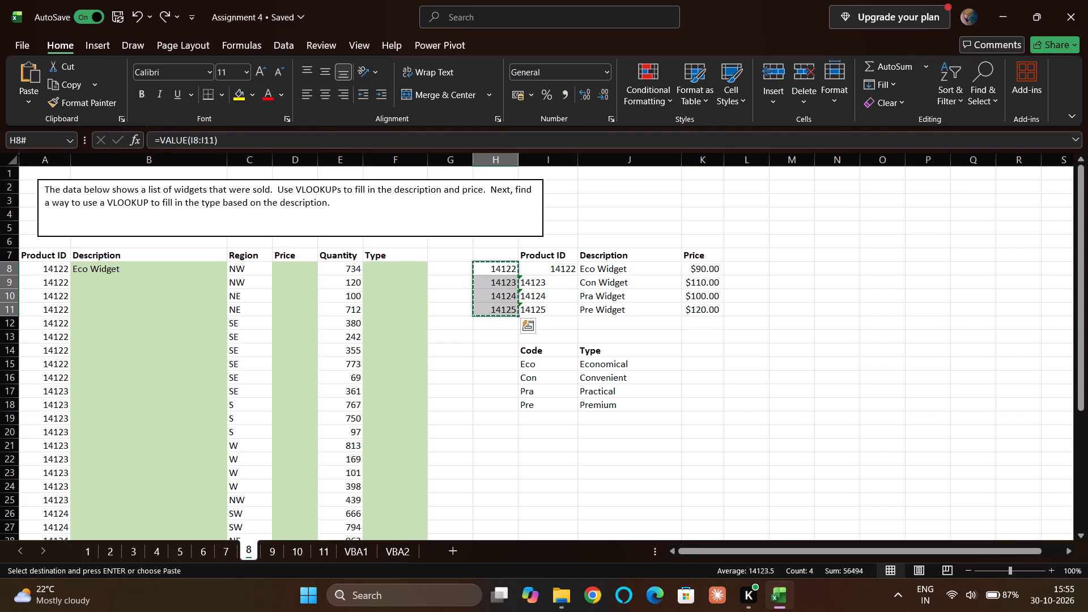
{"action": "key", "text": "ctrl+c"}
{"action": "type", "text": "es"}
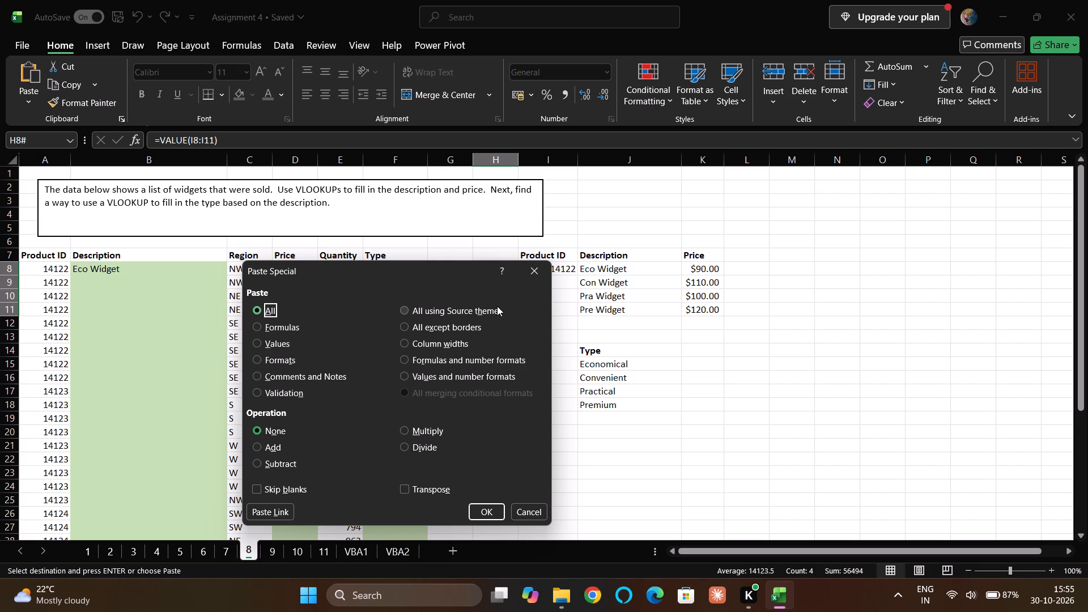
{"action": "key", "text": "v"}
{"action": "key", "text": "Return"}
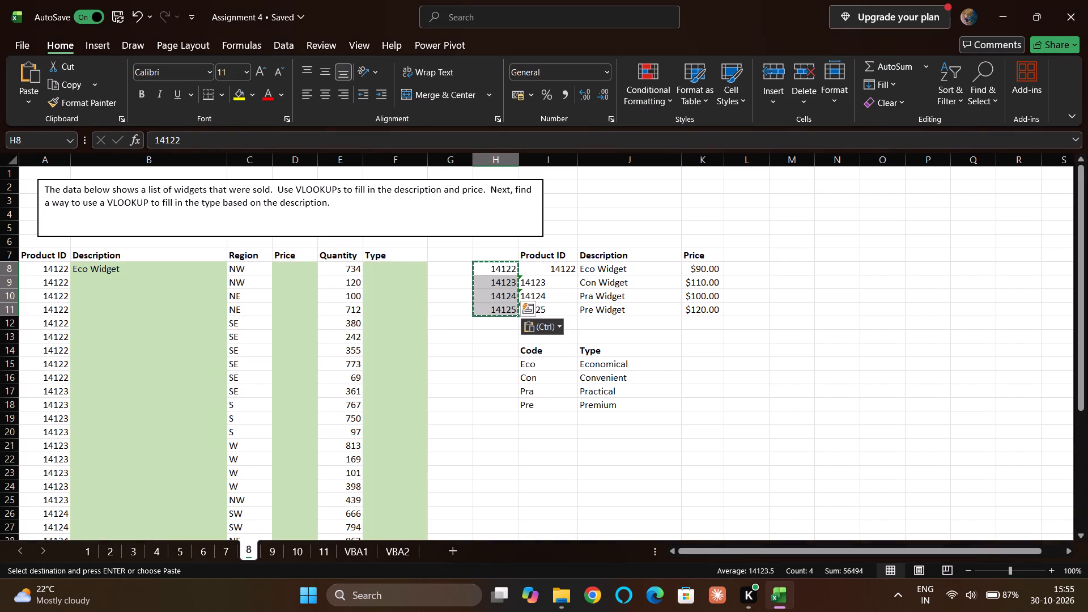
{"action": "left_click", "coordinate": [490, 338]}
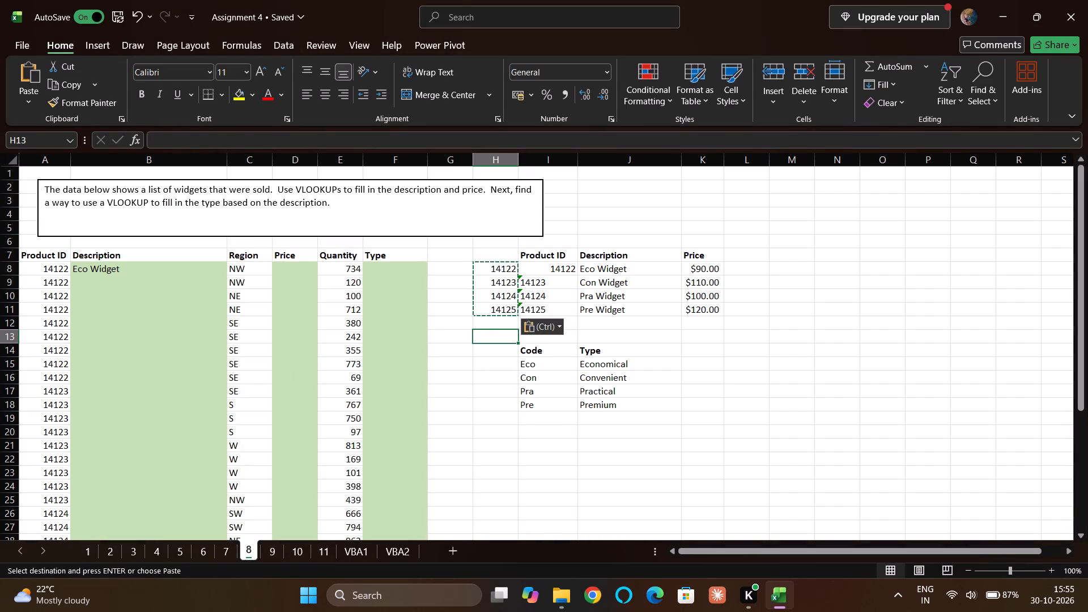
{"action": "left_click", "coordinate": [484, 270]}
{"action": "key", "text": "Return"}
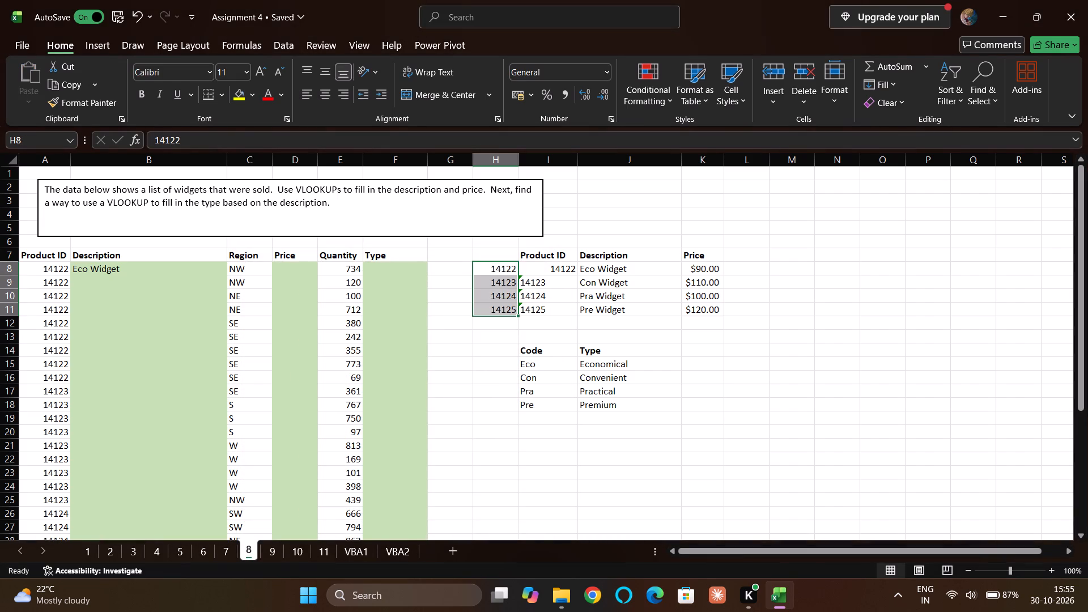
Move the numeric product IDs from H8:H11 over the text product IDs in I8:I11 of the lookup table.
{"action": "left_click_drag", "start_coordinate": [500, 272], "coordinate": [500, 308]}
{"action": "key", "text": "ctrl+x"}
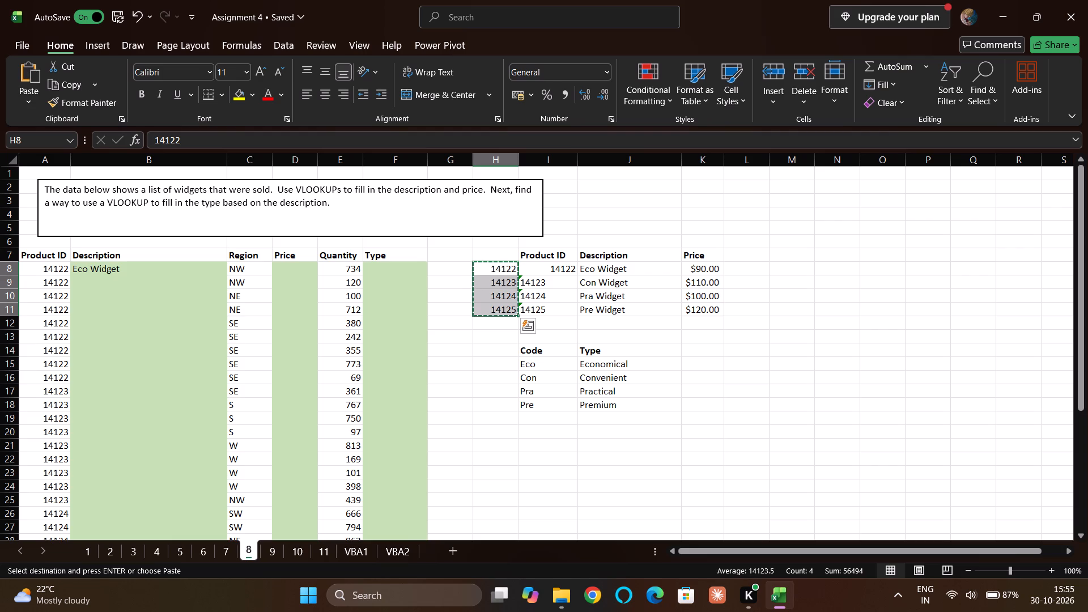
{"action": "left_click_drag", "start_coordinate": [537, 273], "coordinate": [541, 306]}
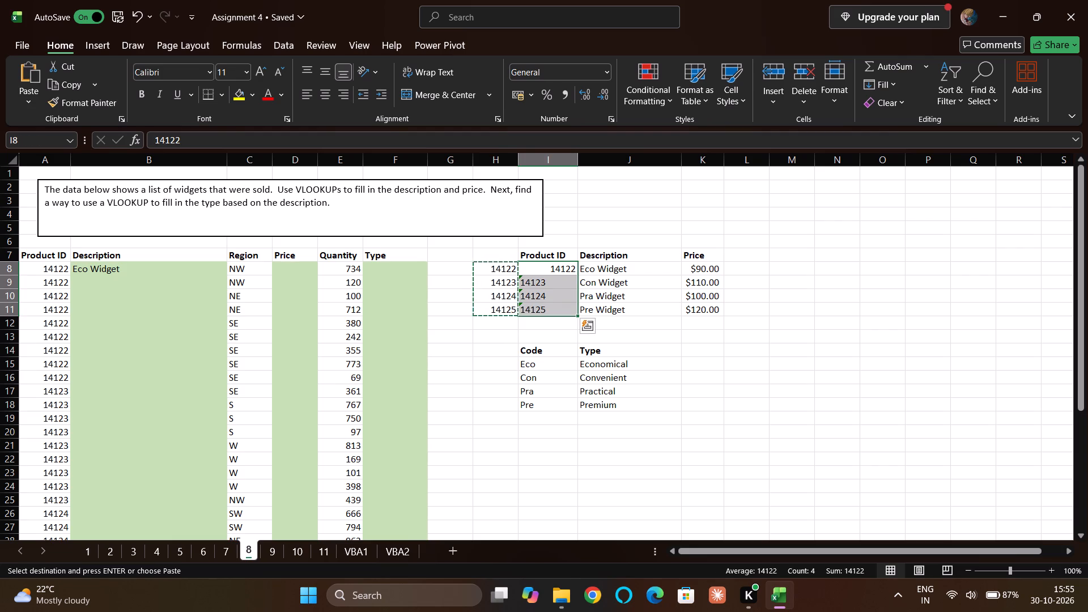
{"action": "key", "text": "ctrl+v"}
{"action": "left_click", "coordinate": [676, 352]}
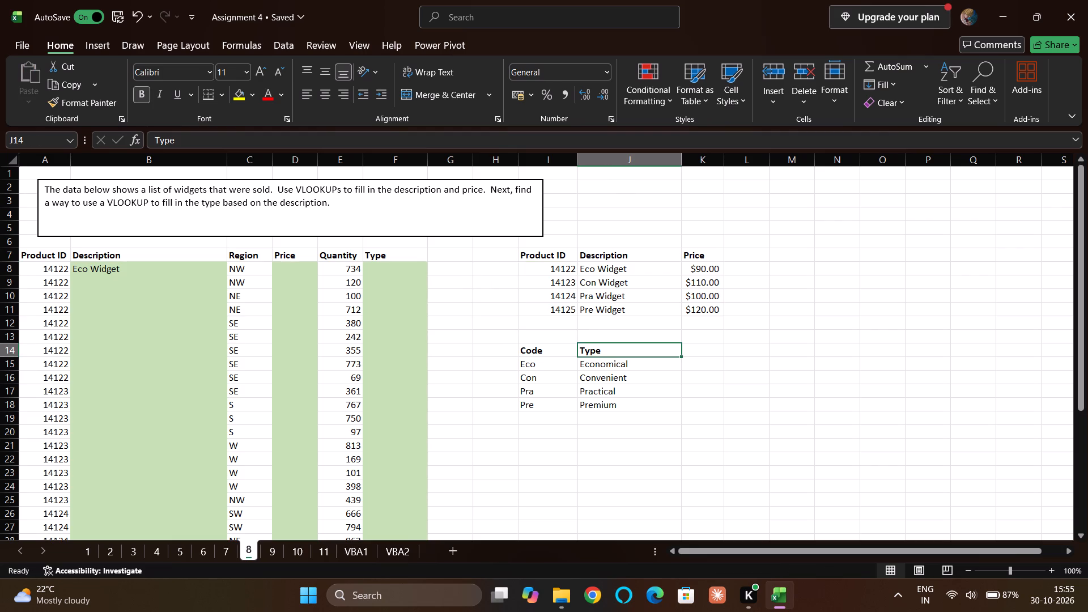
Fill the description VLOOKUP formula from B8 down through B40 for every product ID row.
{"action": "left_click", "coordinate": [108, 272]}
{"action": "key", "text": "Left"}
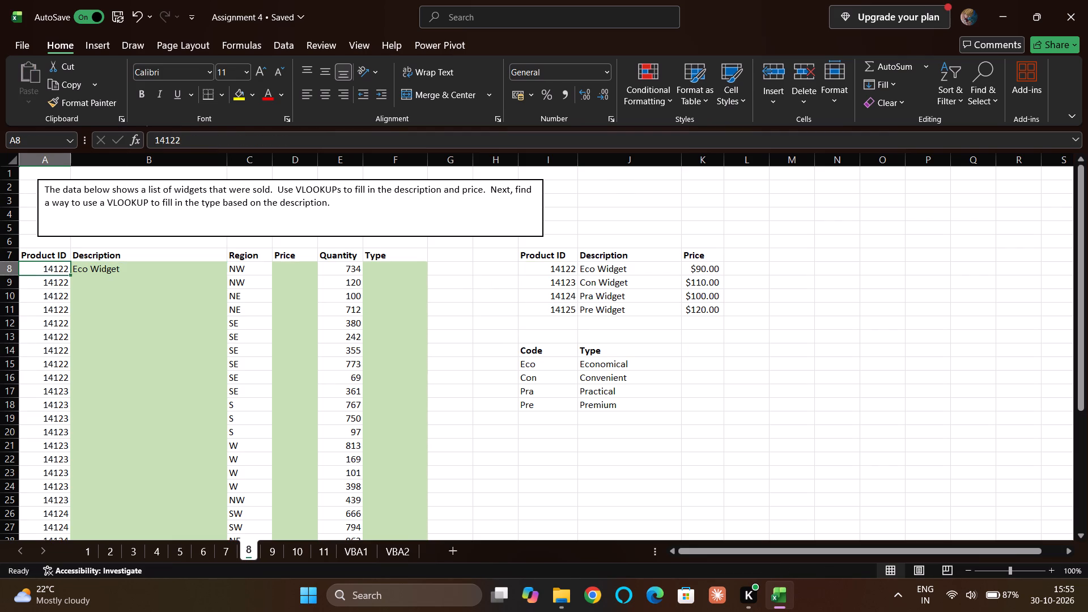
{"action": "key", "text": "shift+Down"}
{"action": "key", "text": "ctrl+Down"}
{"action": "key", "text": "Right"}
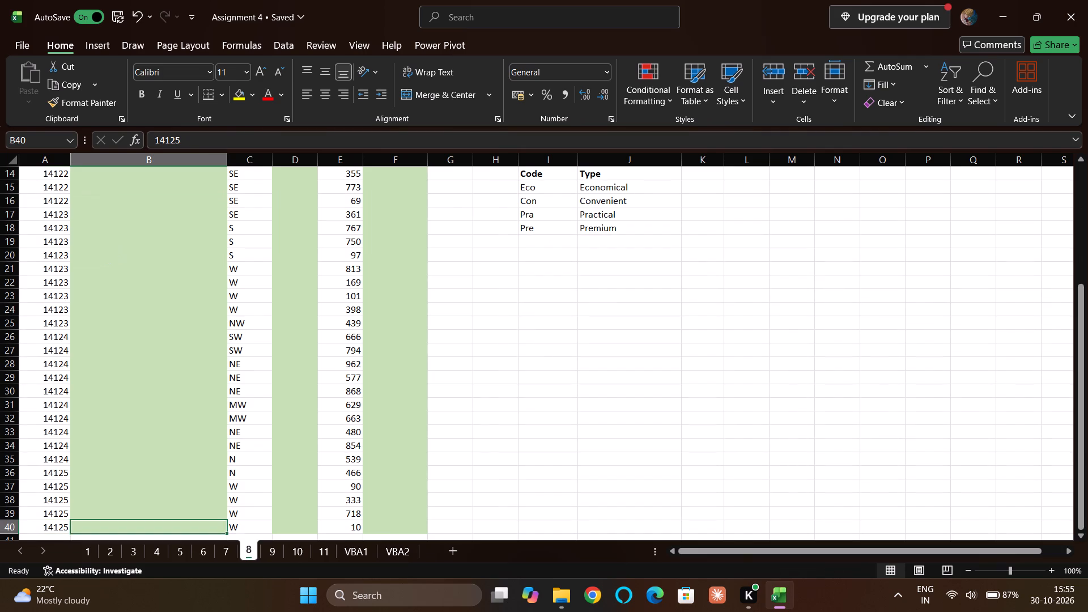
{"action": "key", "text": "ctrl+shift+Up"}
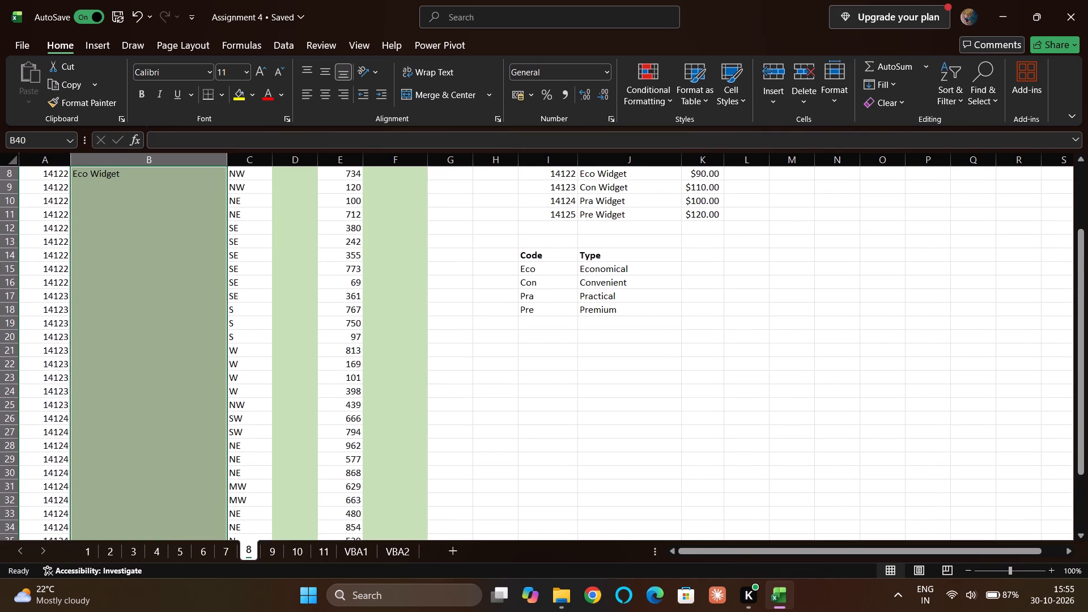
{"action": "key", "text": "ctrl+d"}
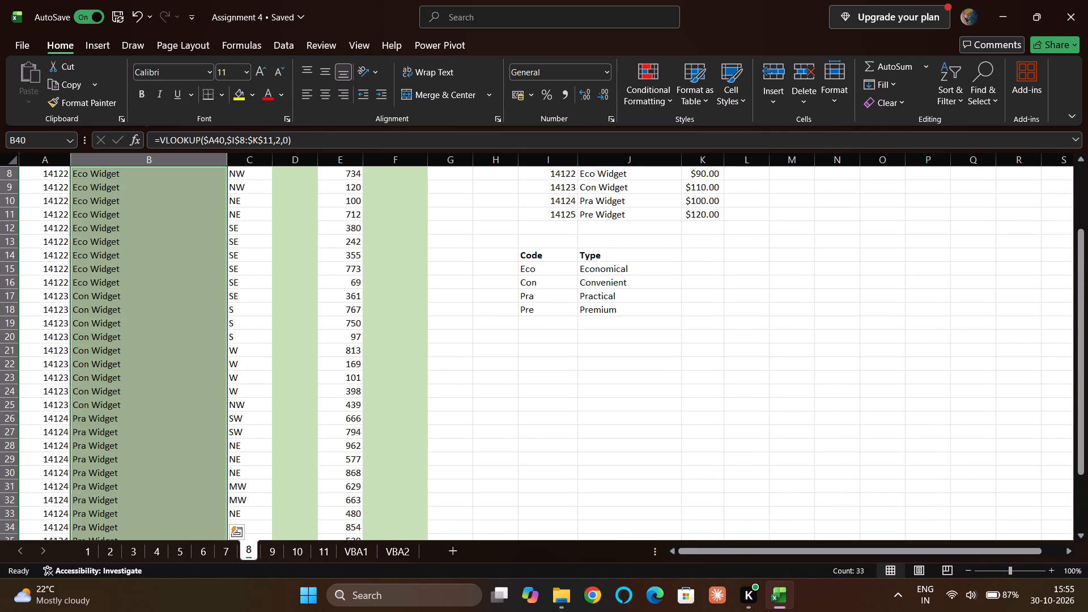
{"action": "left_click", "coordinate": [496, 398]}
Check the filled descriptions in column B against the product IDs down to row 40.
{"action": "scroll", "coordinate": [89, 339], "scroll_direction": "up", "scroll_amount": 2}
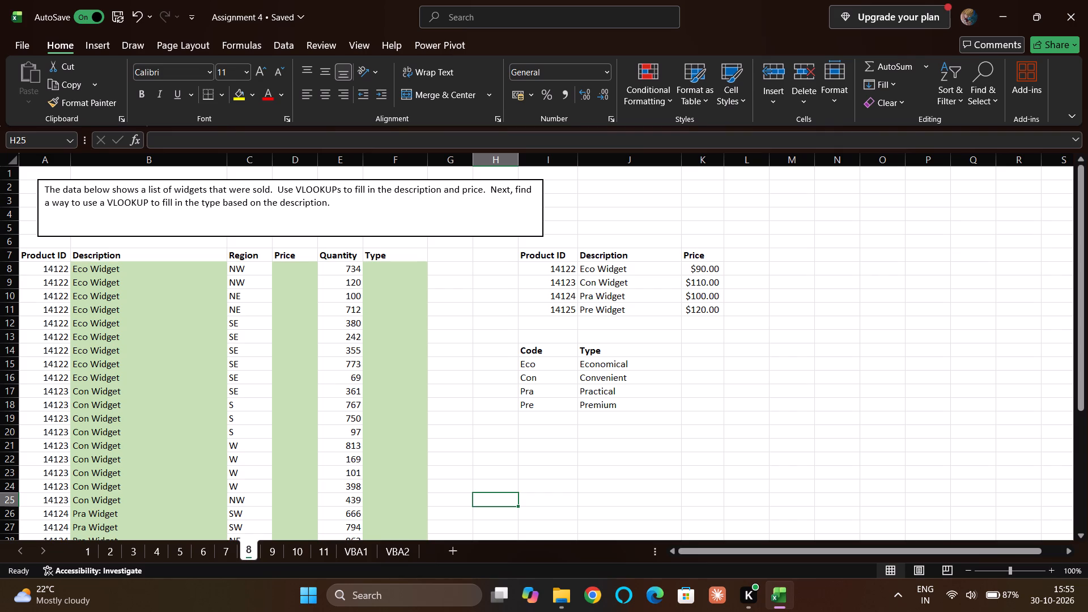
{"action": "scroll", "coordinate": [124, 422], "scroll_direction": "down", "scroll_amount": 5}
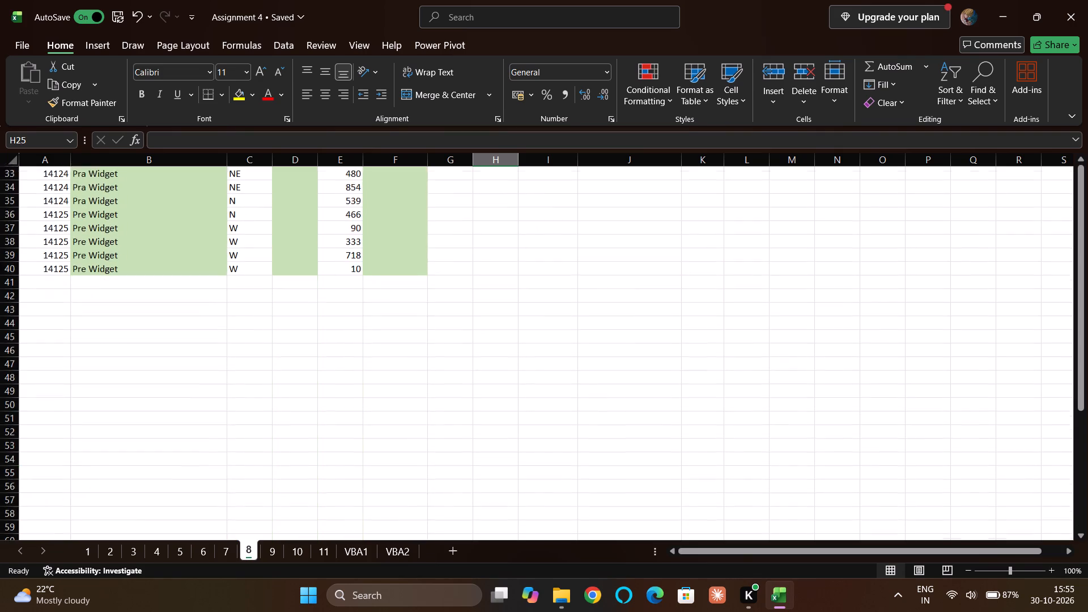
{"action": "scroll", "coordinate": [124, 422], "scroll_direction": "up", "scroll_amount": 2}
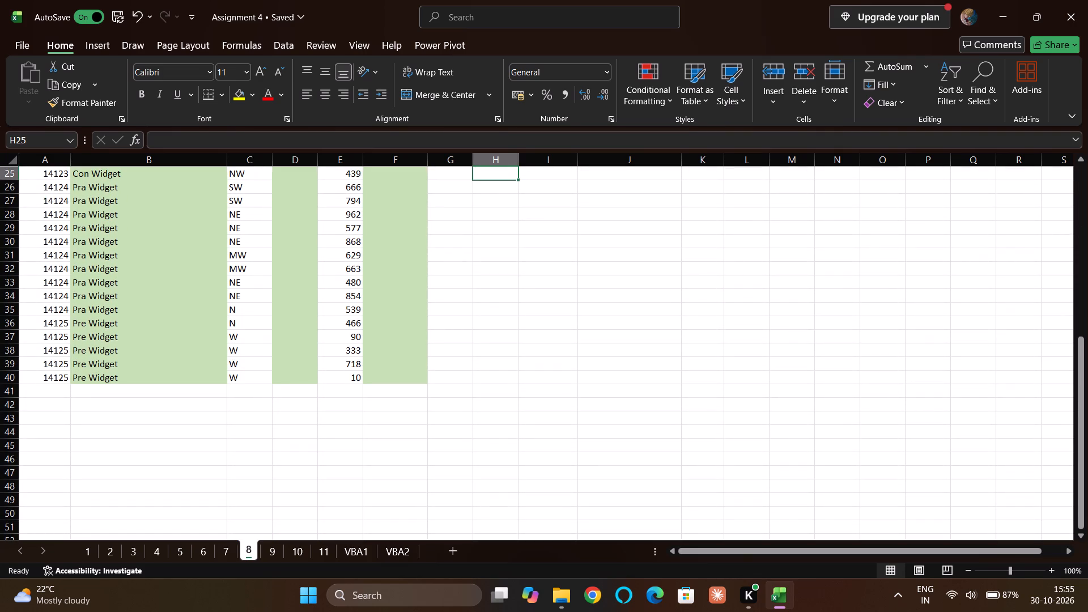
{"action": "scroll", "coordinate": [138, 318], "scroll_direction": "up", "scroll_amount": 3}
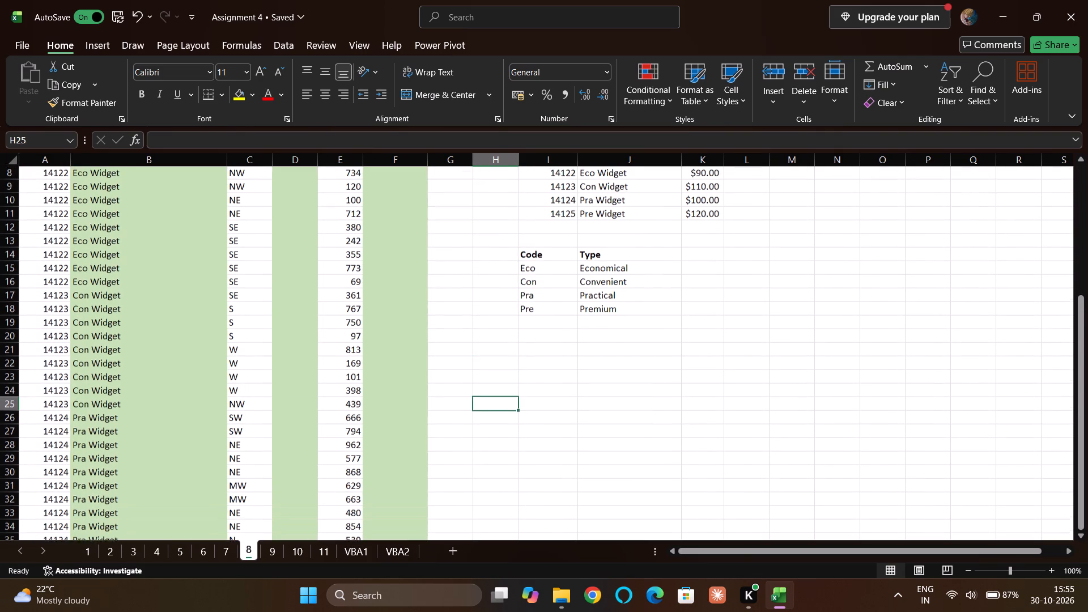
{"action": "scroll", "coordinate": [138, 318], "scroll_direction": "up", "scroll_amount": 2}
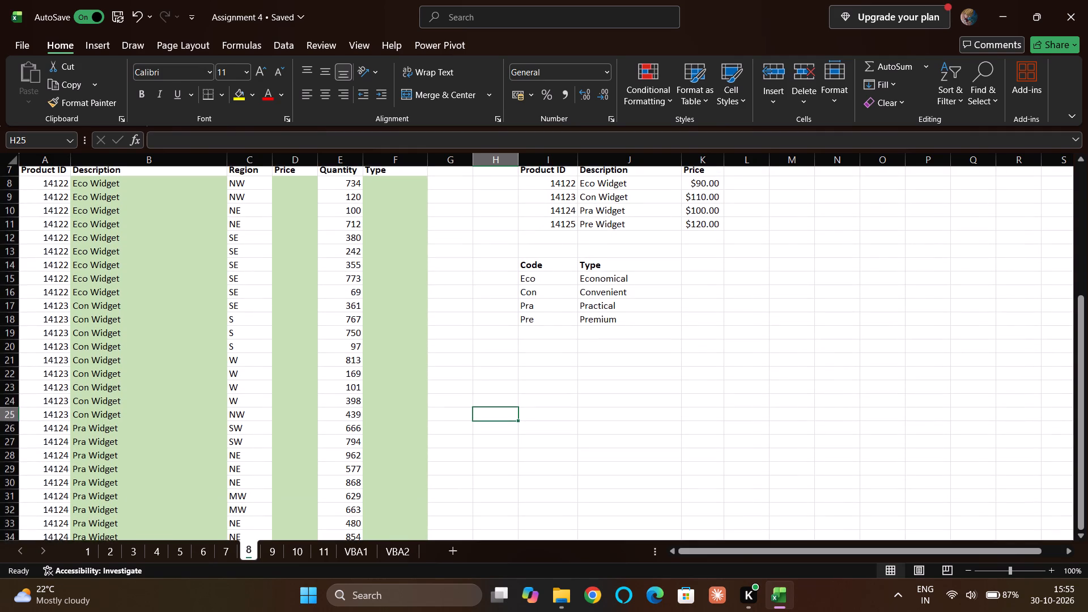
{"action": "scroll", "coordinate": [138, 318], "scroll_direction": "up", "scroll_amount": 1}
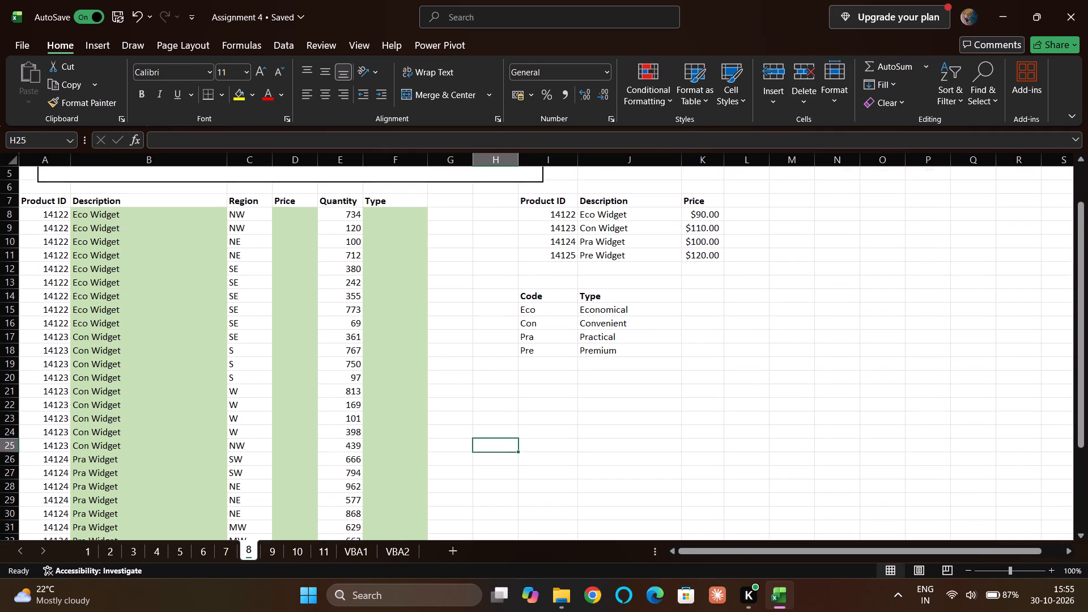
Review the sheet's instructions, the empty Price and Type columns and the two lookup tables.
{"action": "left_click", "coordinate": [292, 215]}
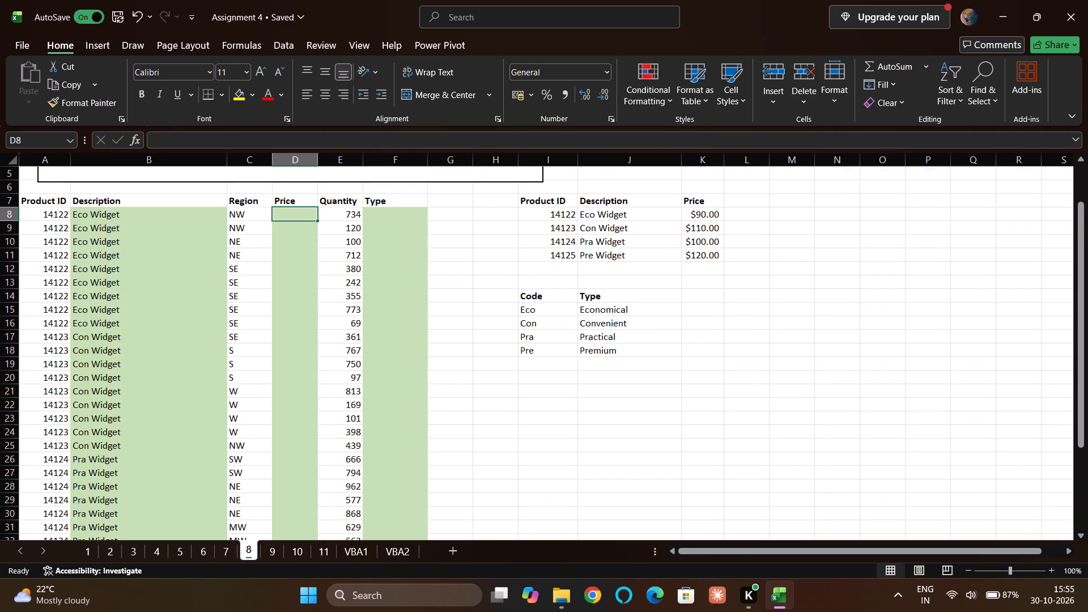
{"action": "scroll", "coordinate": [292, 215], "scroll_direction": "up", "scroll_amount": 1}
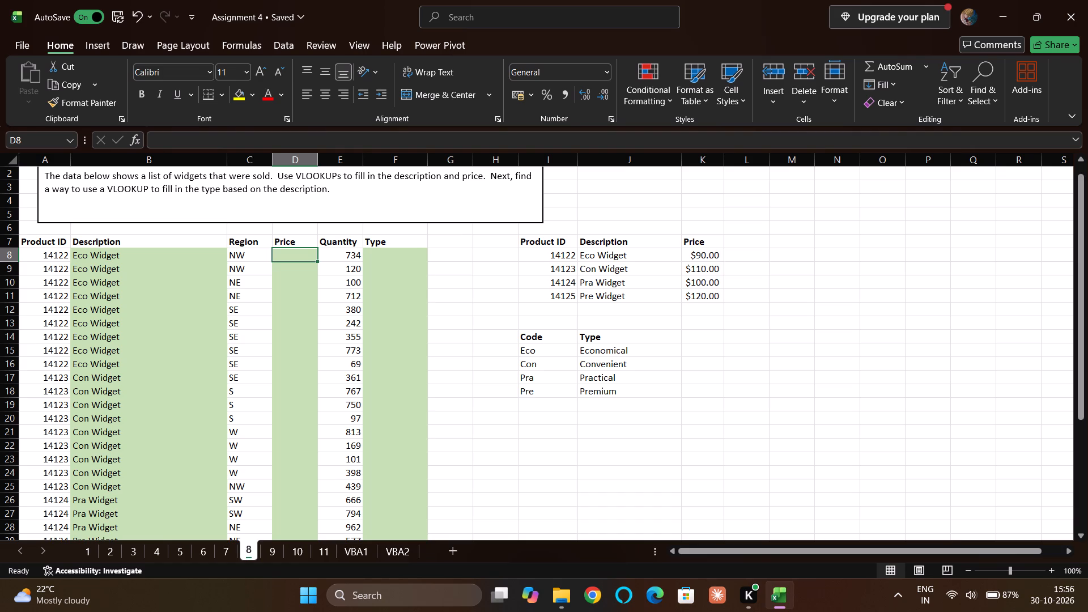
{"action": "left_click", "coordinate": [384, 252]}
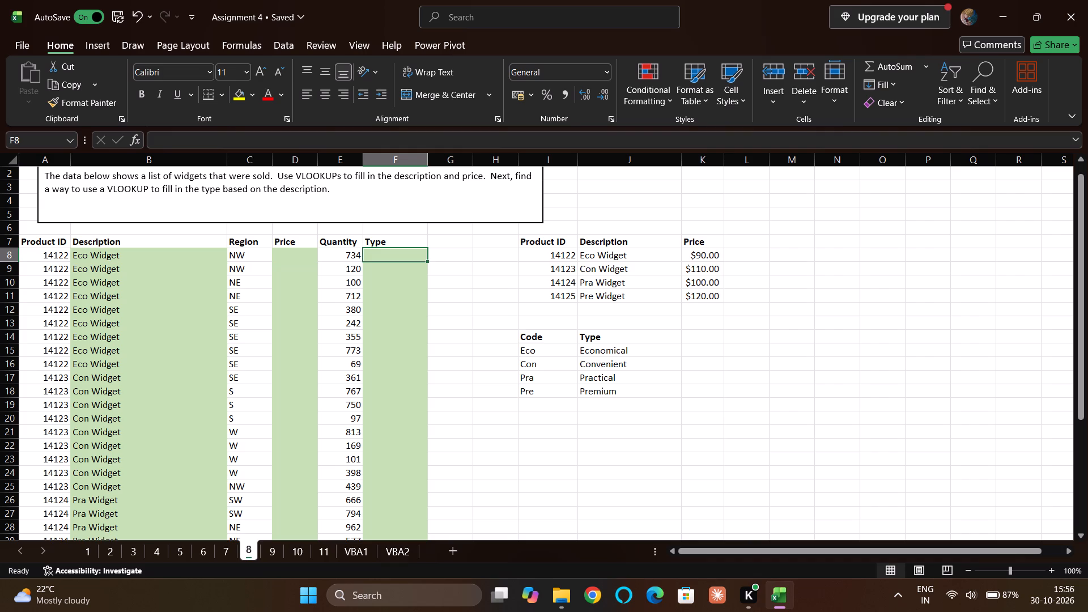
{"action": "scroll", "coordinate": [384, 252], "scroll_direction": "up", "scroll_amount": 2}
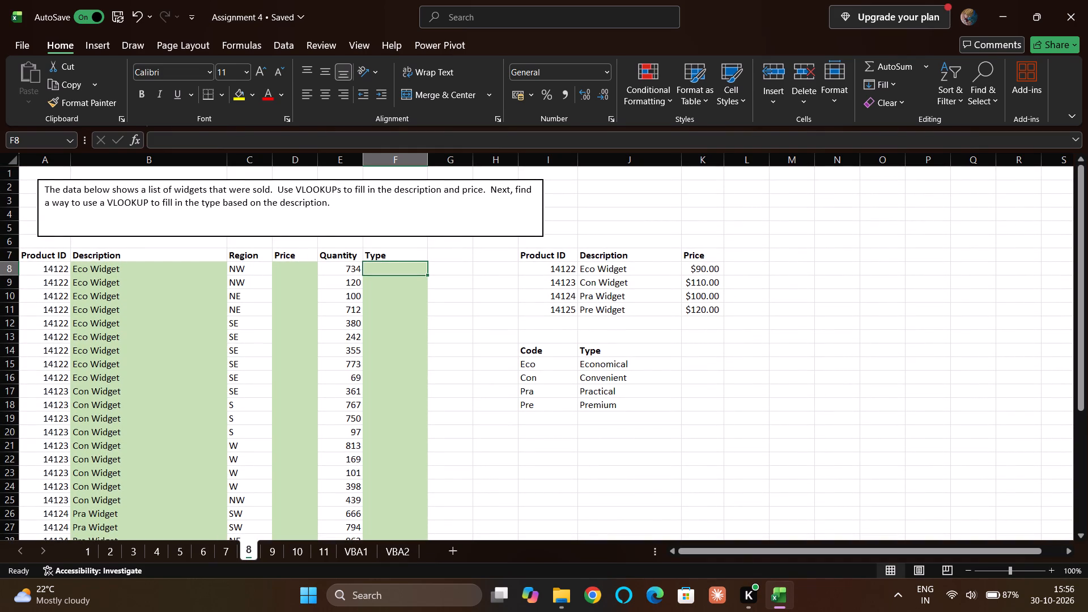
{"action": "scroll", "coordinate": [597, 441], "scroll_direction": "down", "scroll_amount": 6}
{"action": "scroll", "coordinate": [597, 441], "scroll_direction": "up", "scroll_amount": 1}
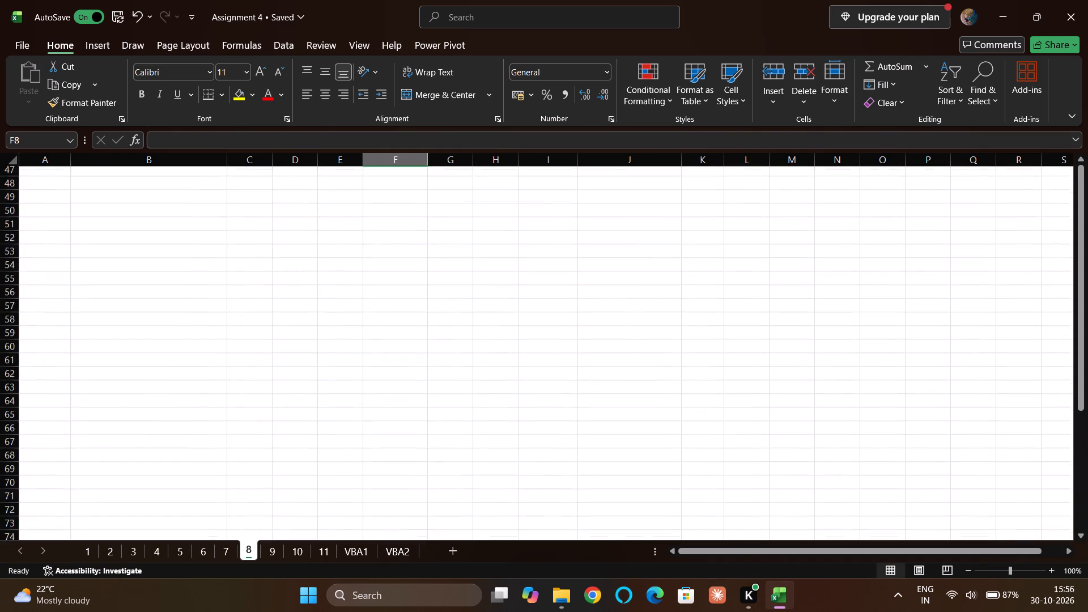
{"action": "scroll", "coordinate": [597, 441], "scroll_direction": "up", "scroll_amount": 2}
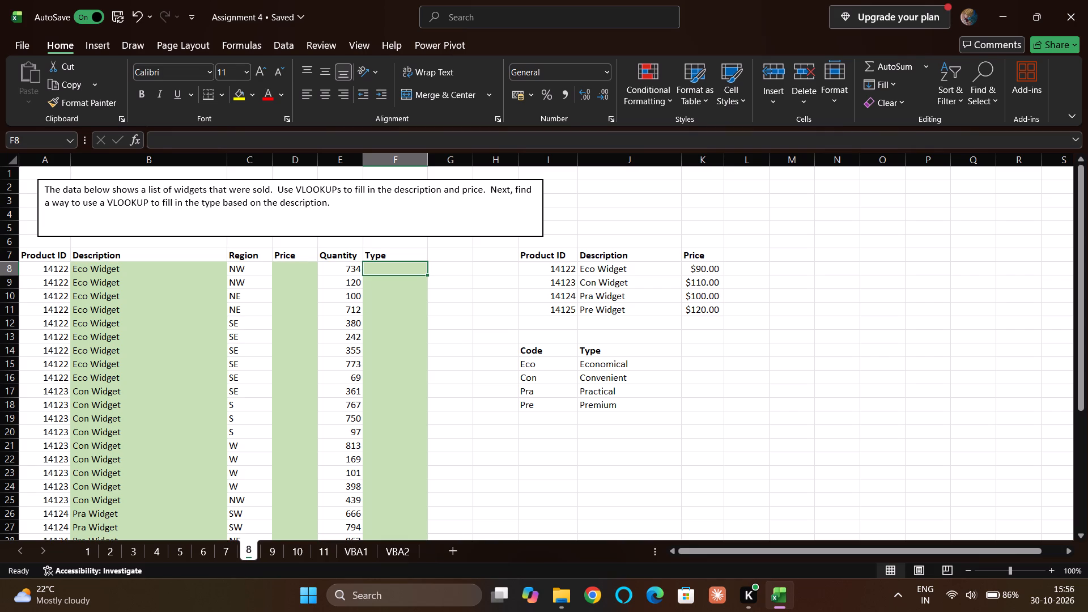
{"action": "scroll", "coordinate": [310, 372], "scroll_direction": "down", "scroll_amount": 3}
{"action": "scroll", "coordinate": [310, 372], "scroll_direction": "up", "scroll_amount": 4}
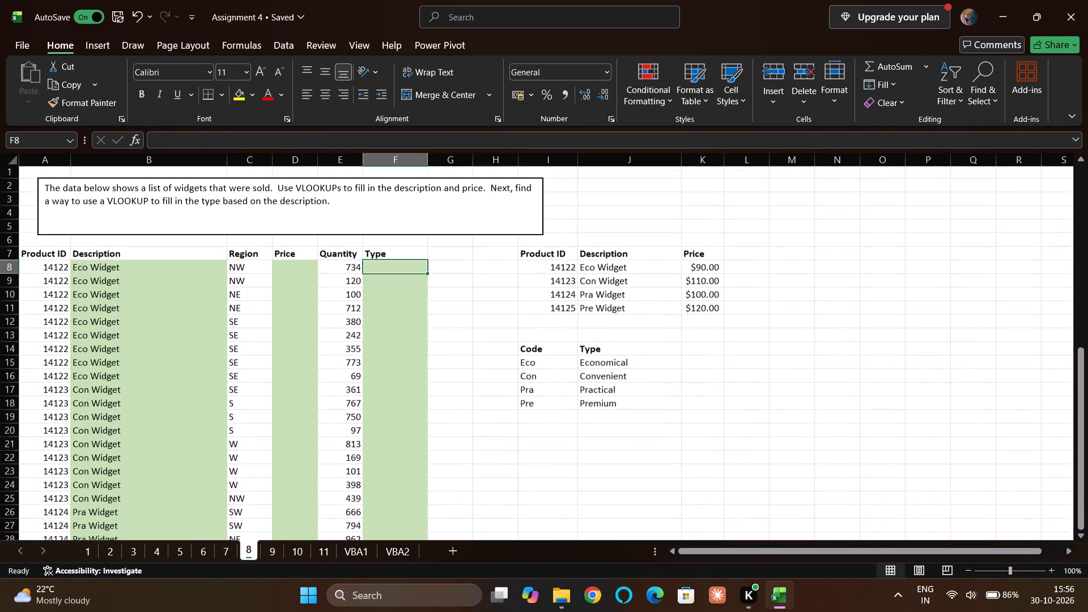
Open sheet 9 and examine its instructions, both location tables and how the location IDs in A7 and A8 are stored.
{"action": "left_click", "coordinate": [267, 556]}
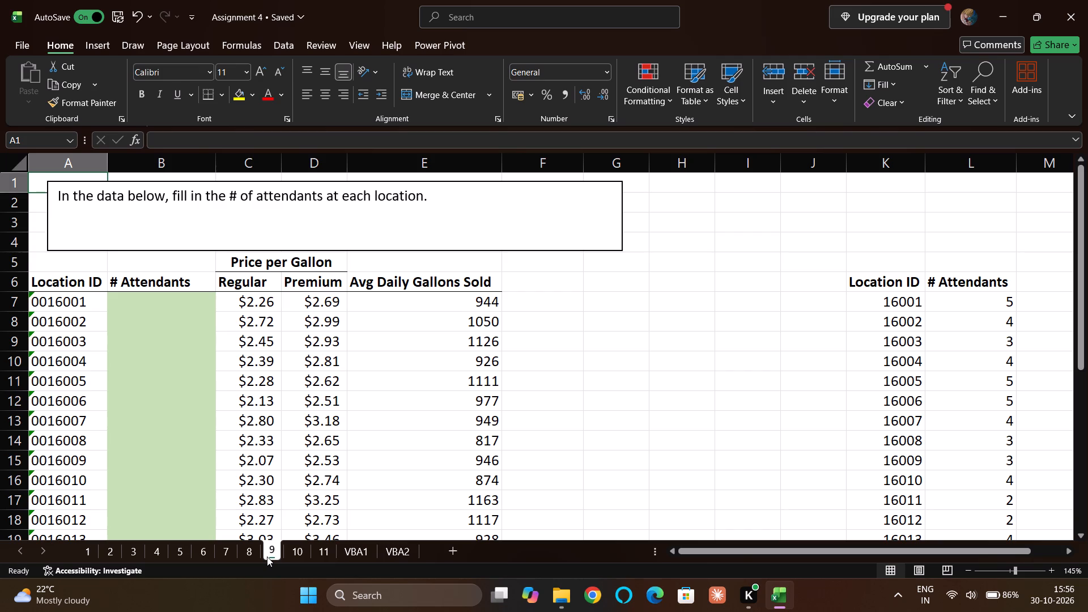
{"action": "scroll", "coordinate": [409, 401], "scroll_direction": "down", "scroll_amount": 2}
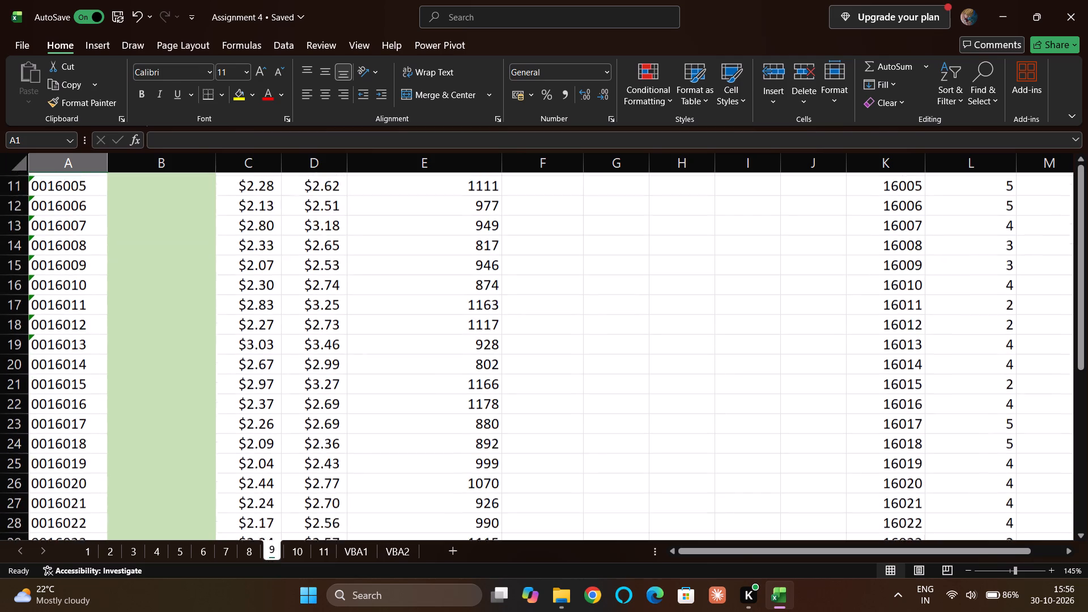
{"action": "scroll", "coordinate": [409, 401], "scroll_direction": "down", "scroll_amount": 3}
{"action": "scroll", "coordinate": [409, 401], "scroll_direction": "left", "scroll_amount": 2}
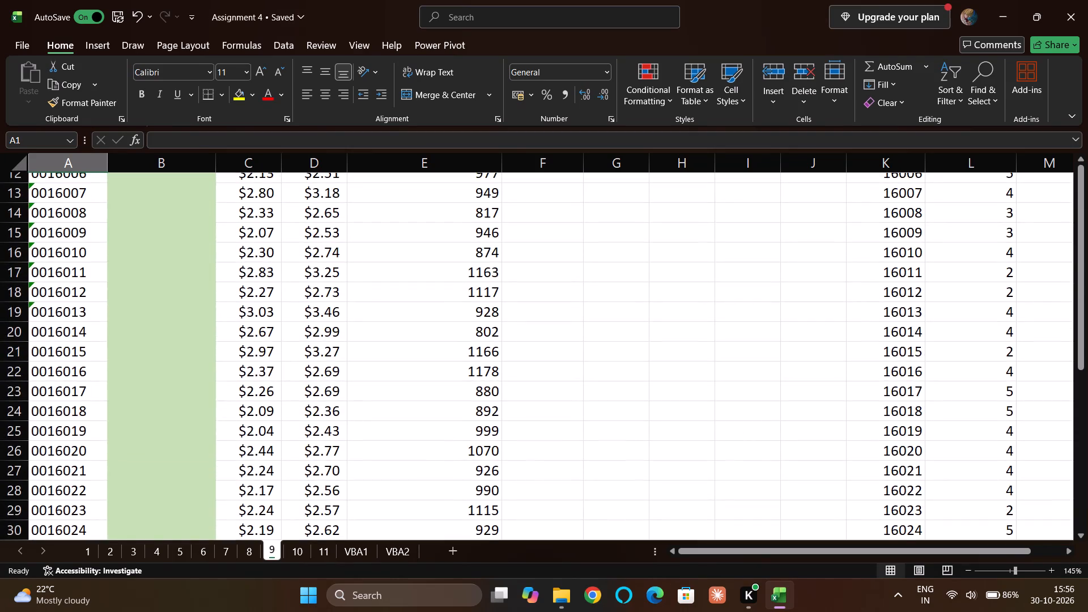
{"action": "scroll", "coordinate": [409, 401], "scroll_direction": "left", "scroll_amount": 2}
{"action": "scroll", "coordinate": [409, 401], "scroll_direction": "up", "scroll_amount": 1}
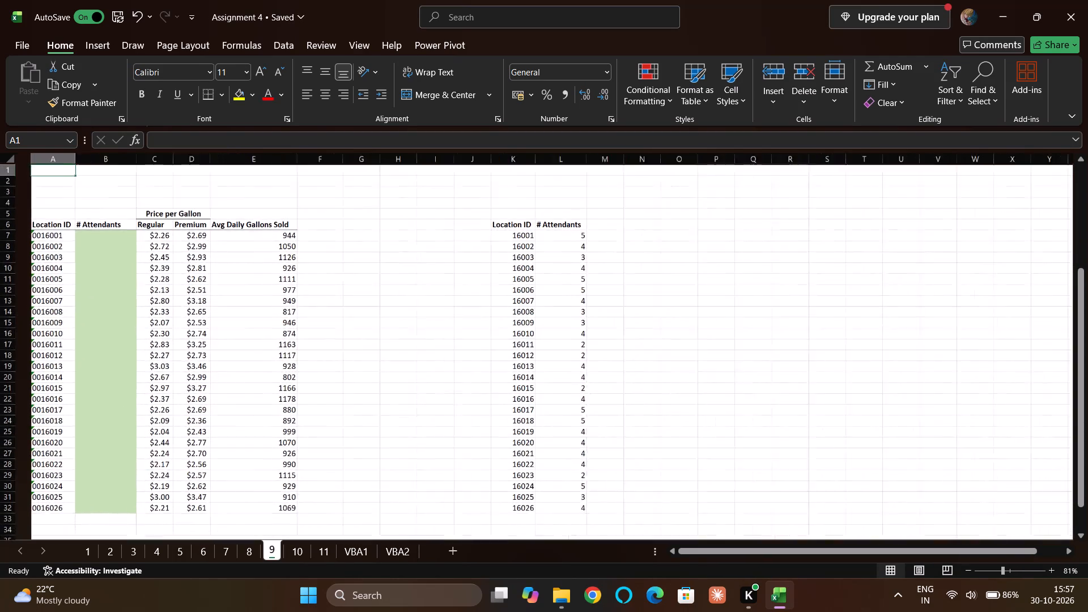
{"action": "scroll", "coordinate": [409, 401], "scroll_direction": "right", "scroll_amount": 1}
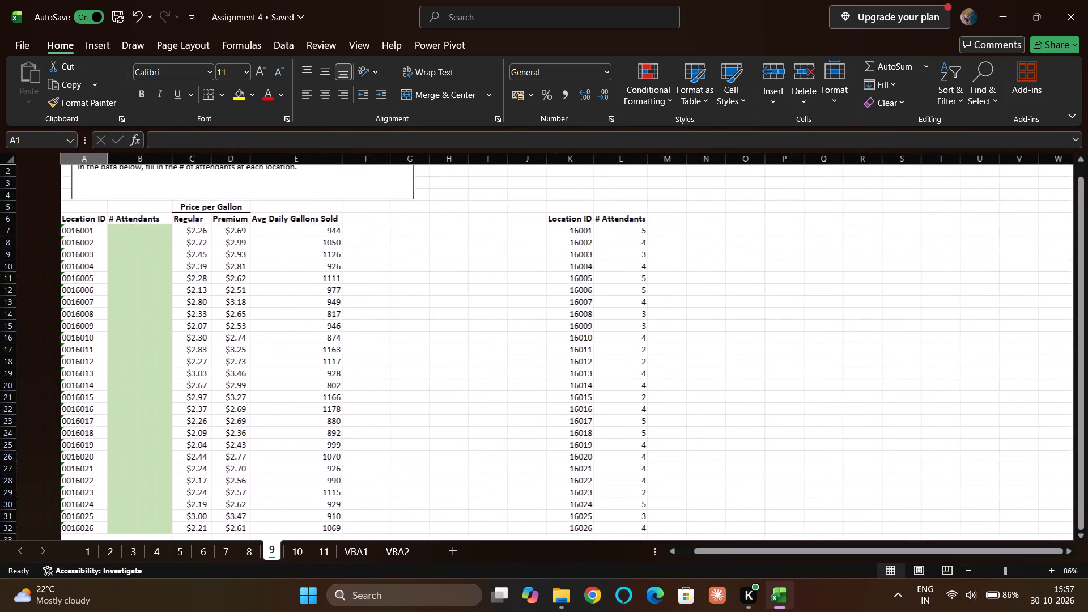
{"action": "scroll", "coordinate": [409, 401], "scroll_direction": "right", "scroll_amount": 3}
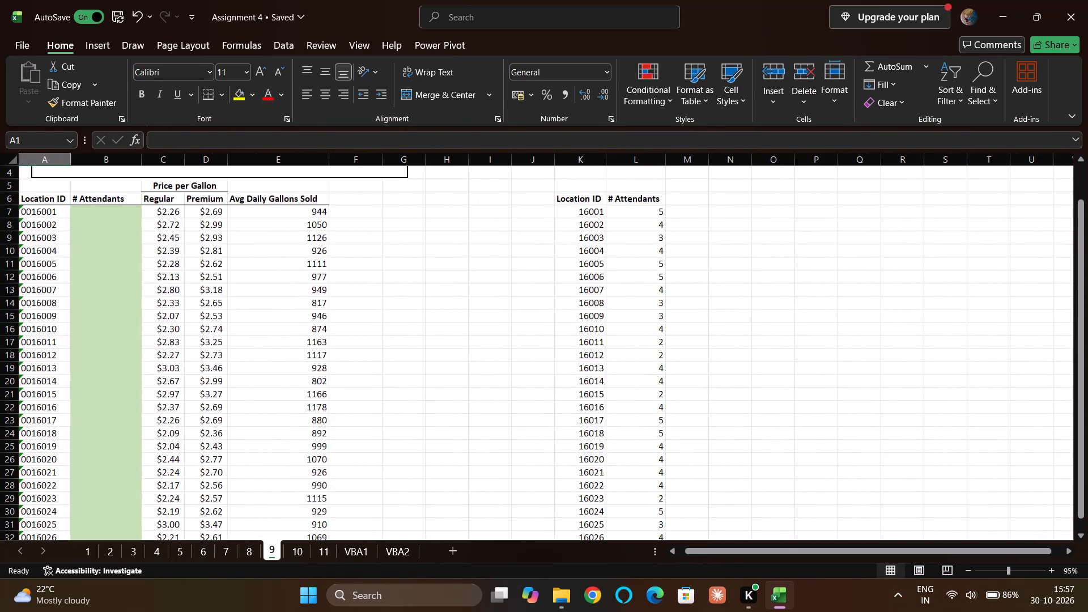
{"action": "scroll", "coordinate": [409, 401], "scroll_direction": "up", "scroll_amount": 1}
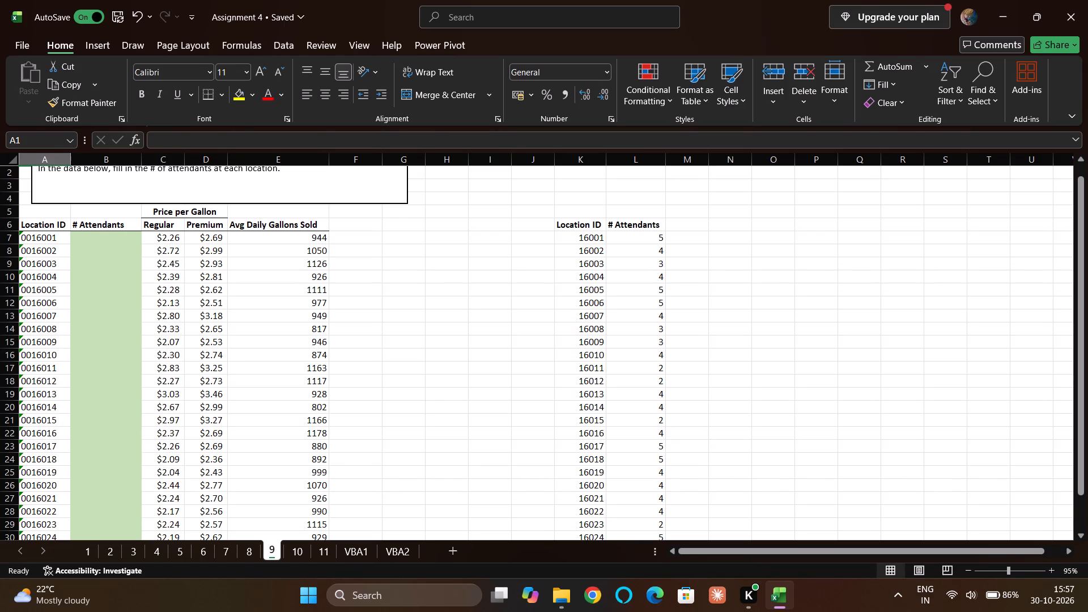
{"action": "left_click", "coordinate": [48, 238]}
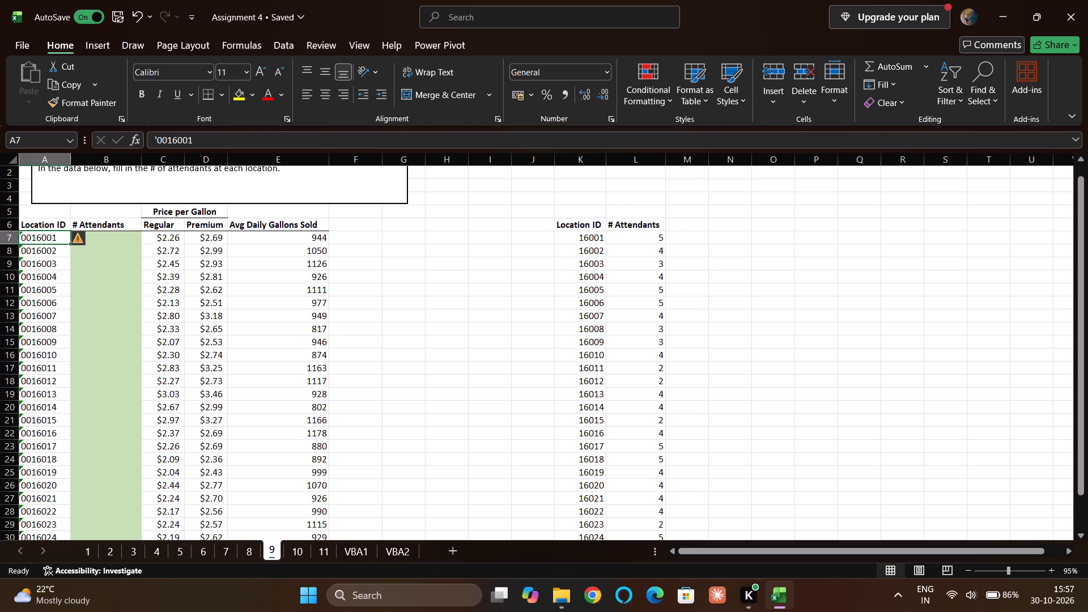
{"action": "left_click", "coordinate": [49, 255]}
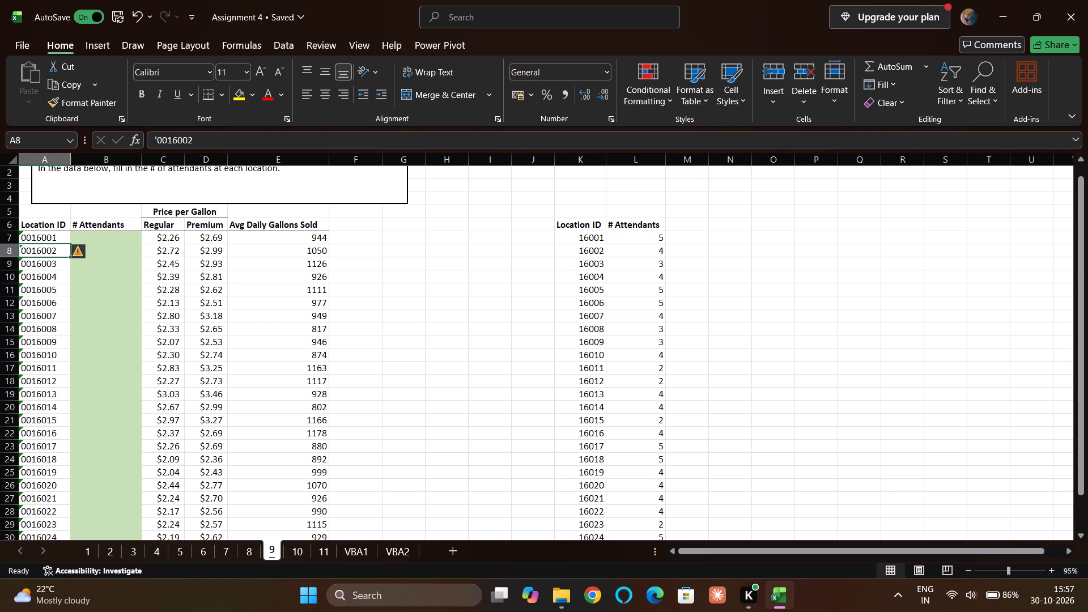
Enter =VLOOKUP($A7,$K$7:$L$32,2,0) in B7 to look up the first location's number of attendants.
{"action": "left_click", "coordinate": [88, 237]}
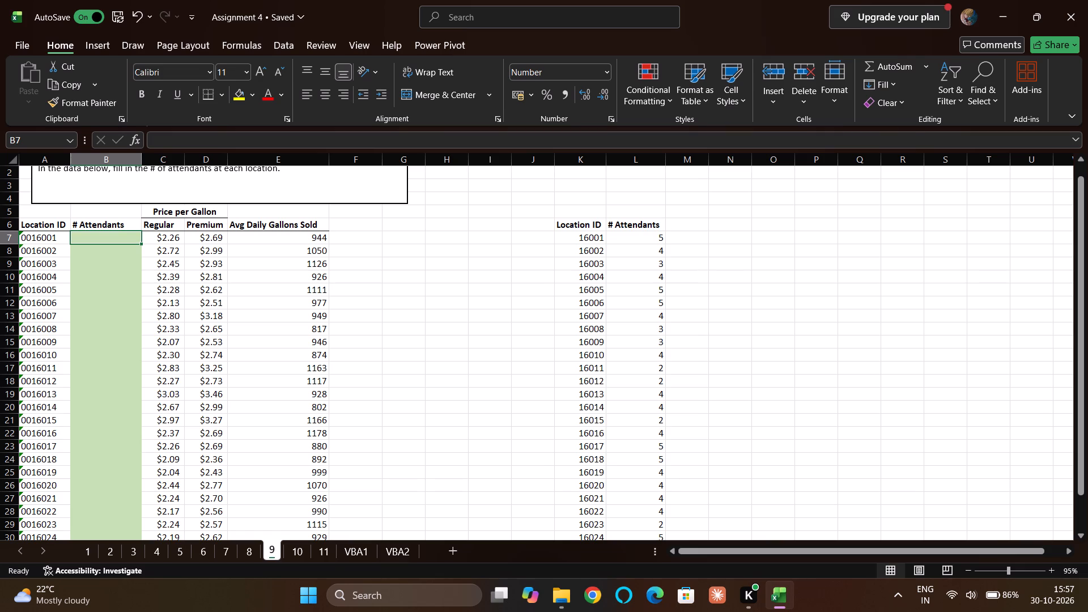
{"action": "scroll", "coordinate": [105, 249], "scroll_direction": "right", "scroll_amount": 4}
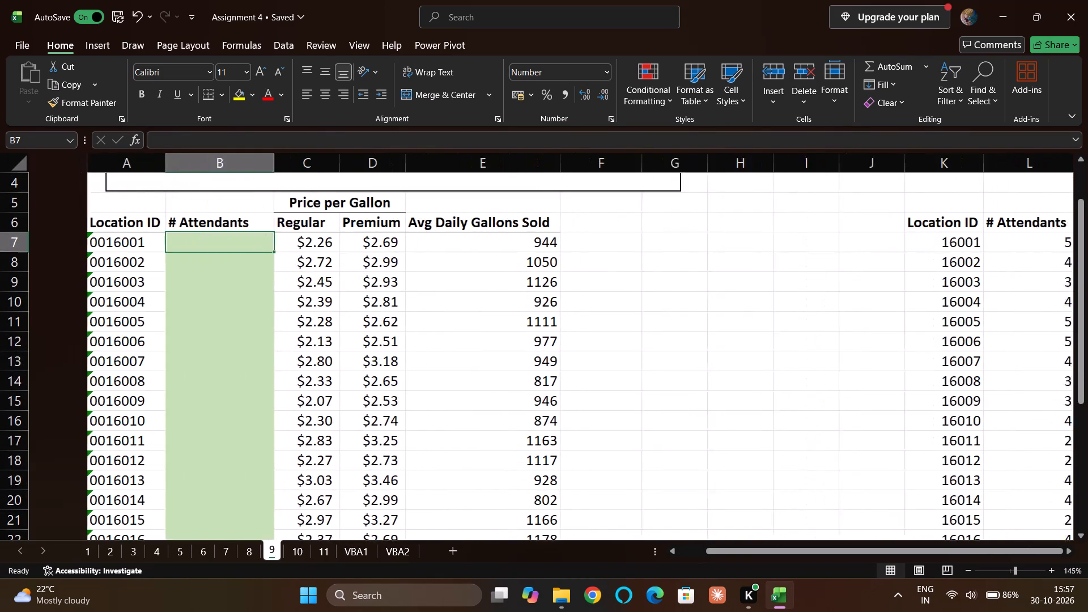
{"action": "key", "text": "equal"}
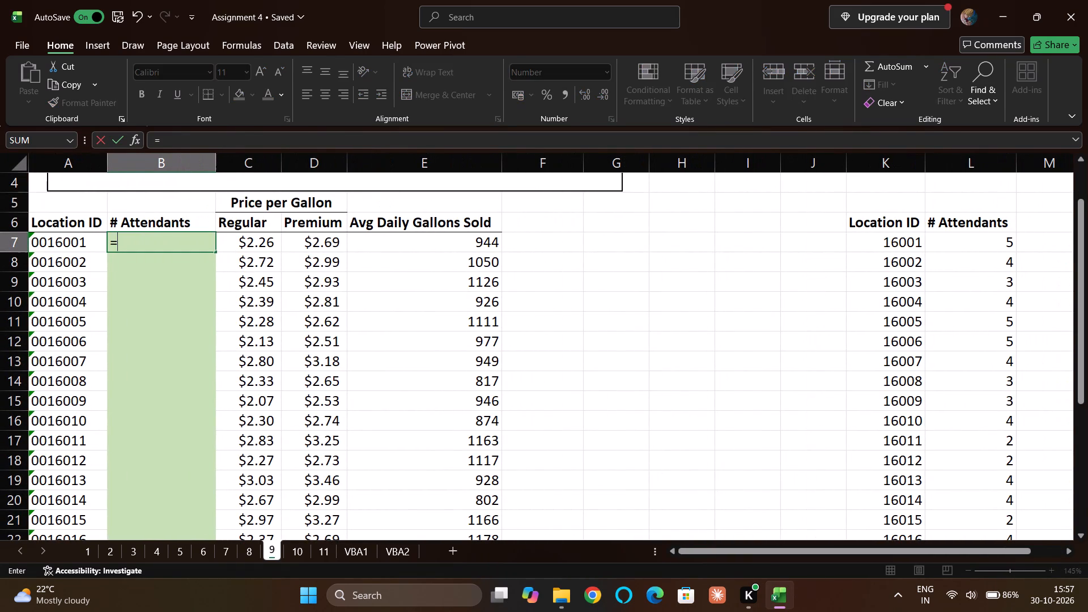
{"action": "type", "text": "vlo"}
{"action": "key", "text": "Tab"}
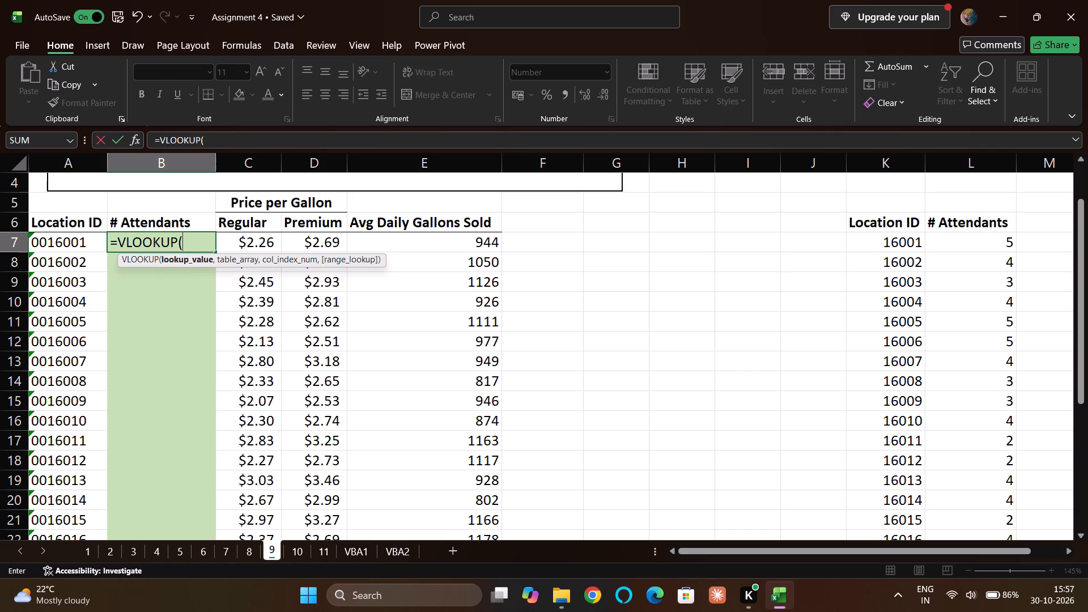
{"action": "left_click", "coordinate": [70, 245]}
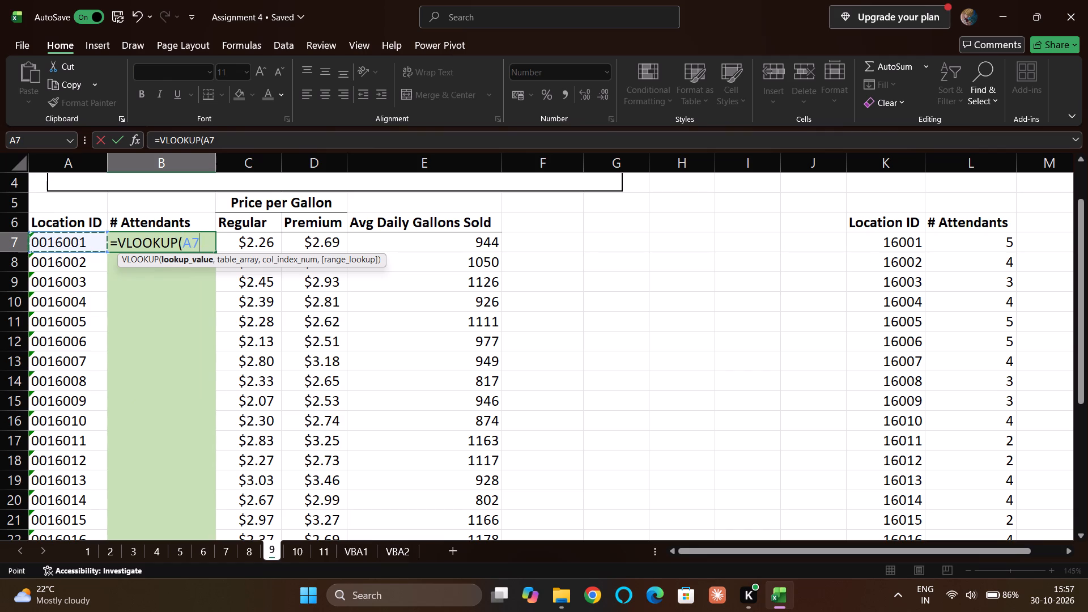
{"action": "key", "text": "F4"}
{"action": "key", "text": "F4"}
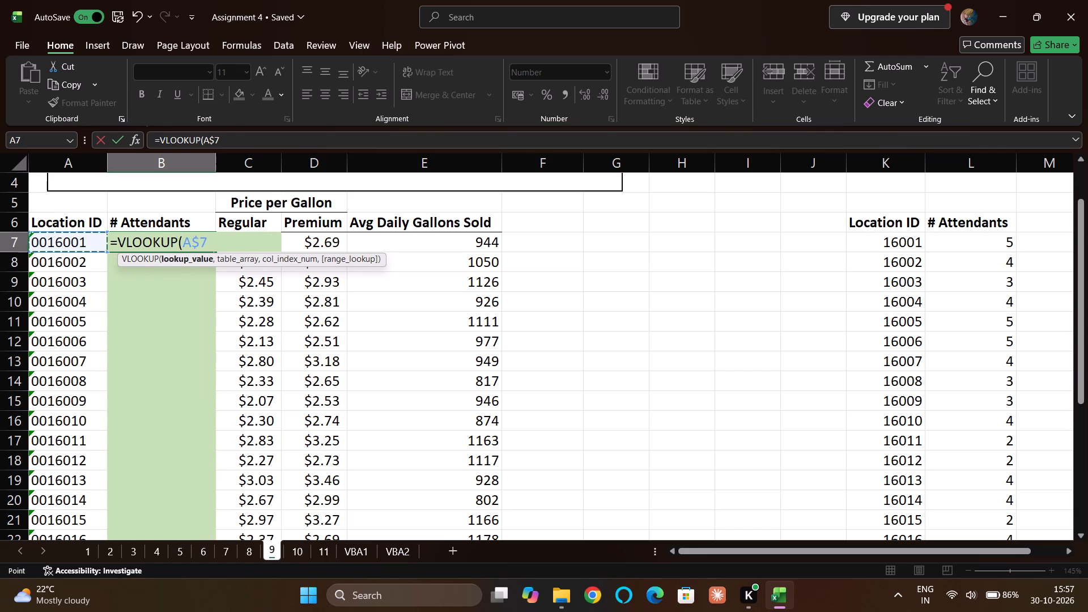
{"action": "key", "text": "F4"}
{"action": "key", "text": "comma"}
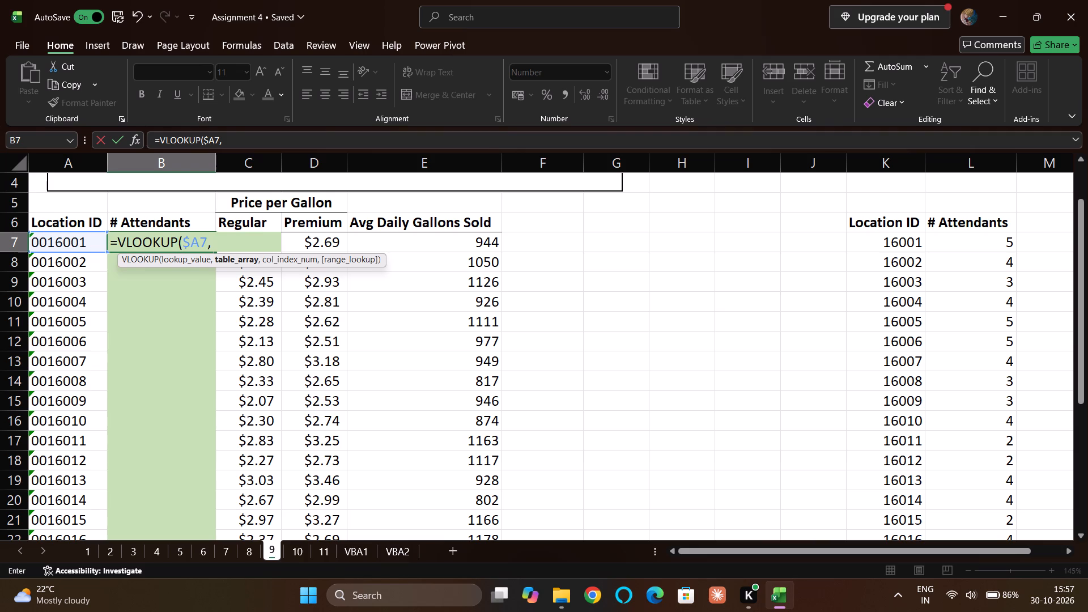
{"action": "left_click_drag", "start_coordinate": [864, 242], "coordinate": [989, 250]}
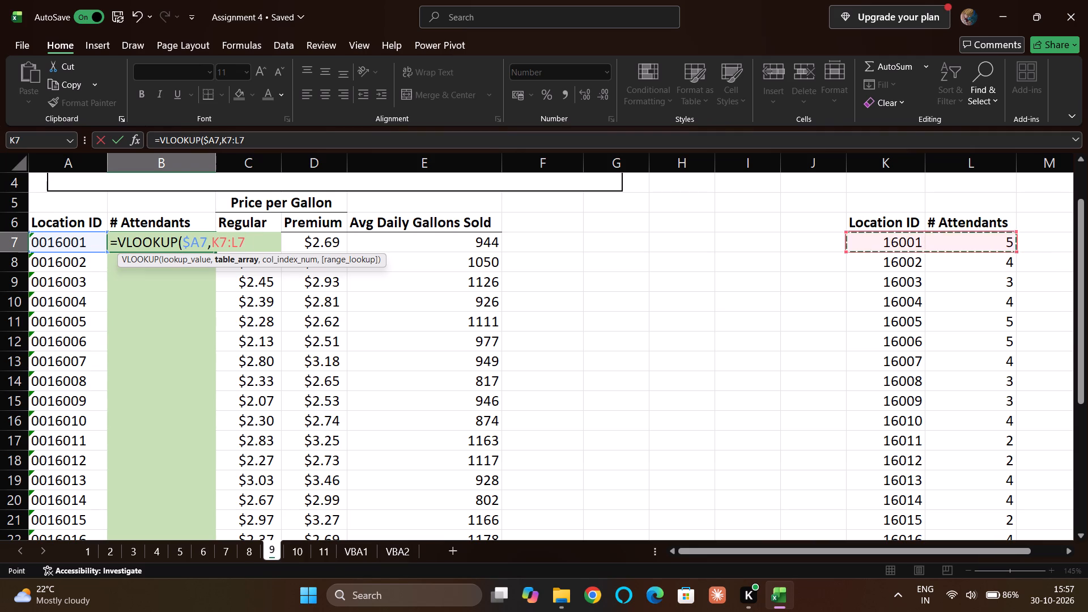
{"action": "key", "text": "ctrl+shift+Down"}
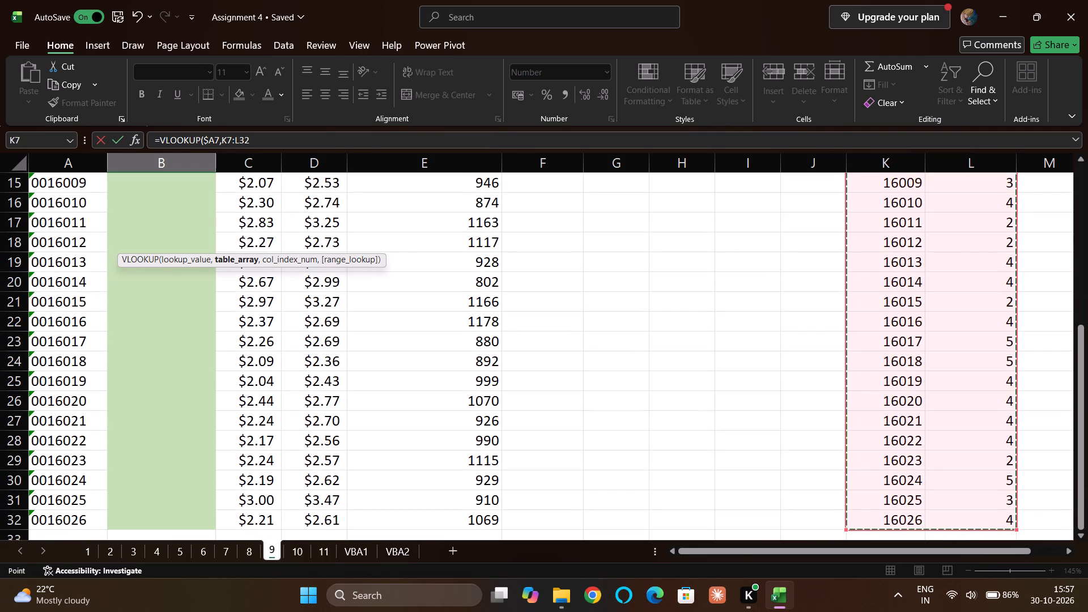
{"action": "key", "text": "comma"}
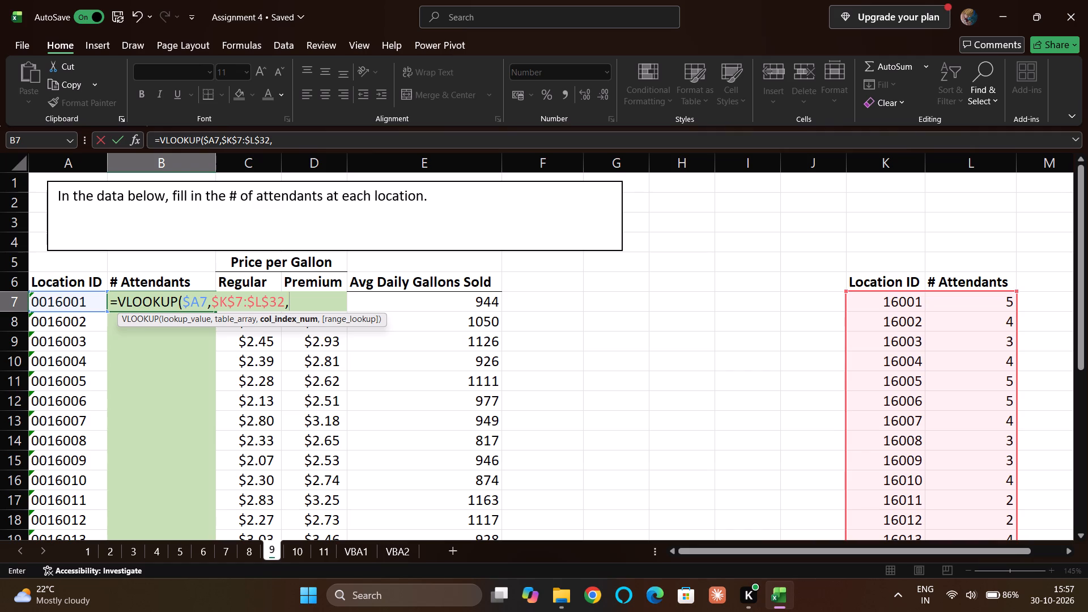
{"action": "type", "text": "2,"}
{"action": "type", "text": "0)"}
{"action": "key", "text": "Return"}
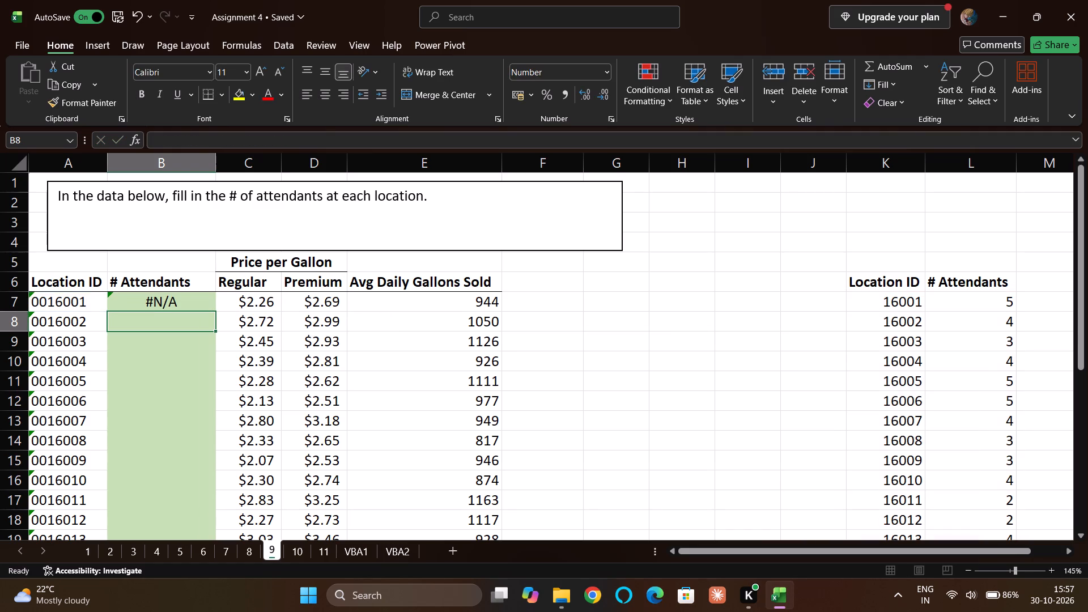
Wrap B7's VLOOKUP in a SUBSTITUTE that replaces " ' ", an apostrophe with a space on each side, with empty text "".
{"action": "double_click", "coordinate": [179, 301]}
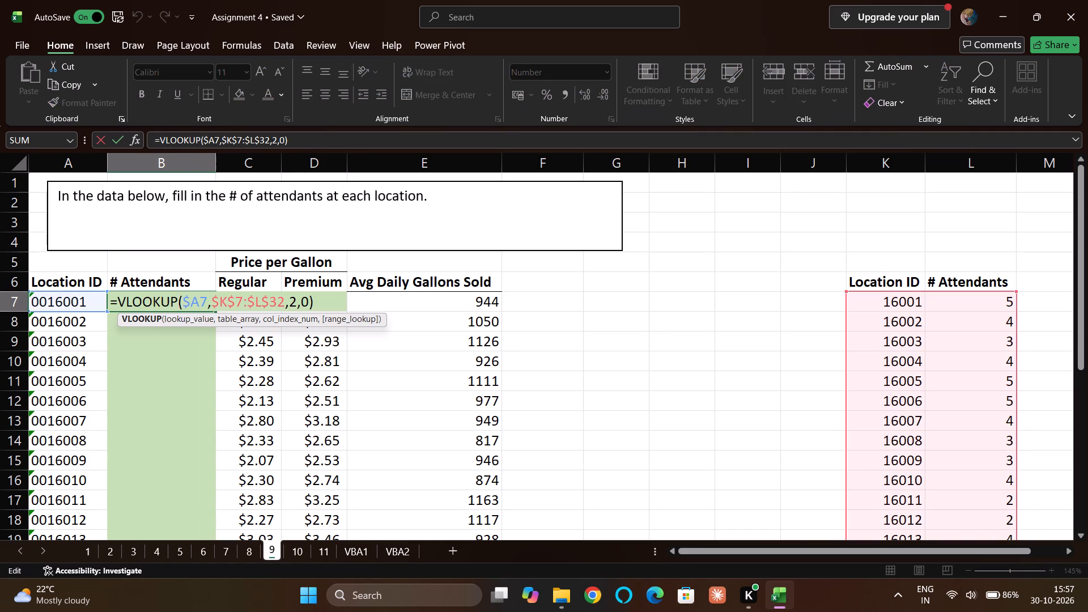
{"action": "left_click", "coordinate": [118, 300]}
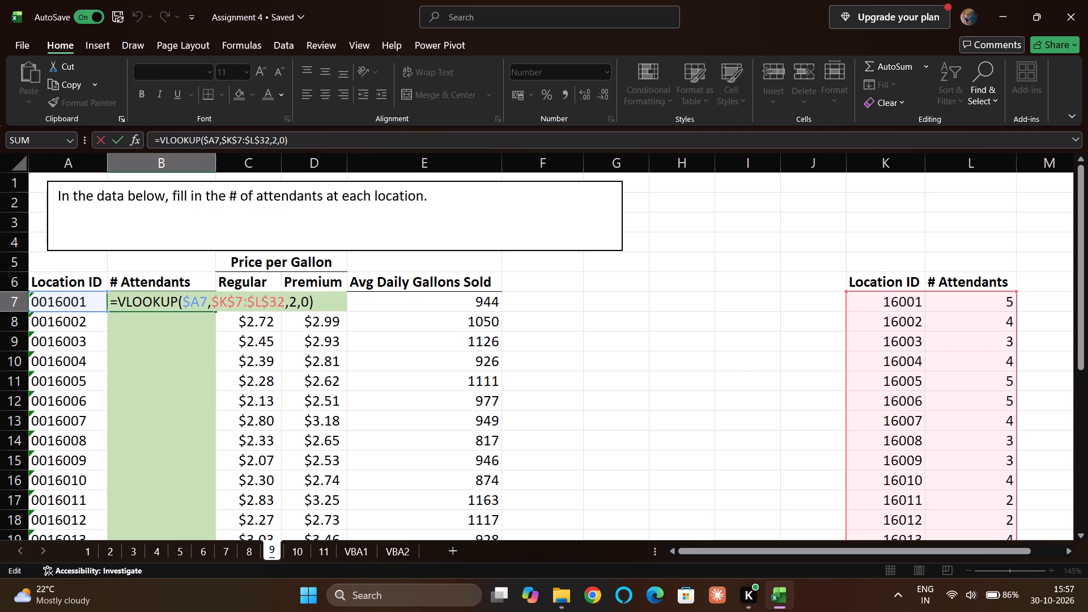
{"action": "type", "text": "sub"}
{"action": "key", "text": "Tab"}
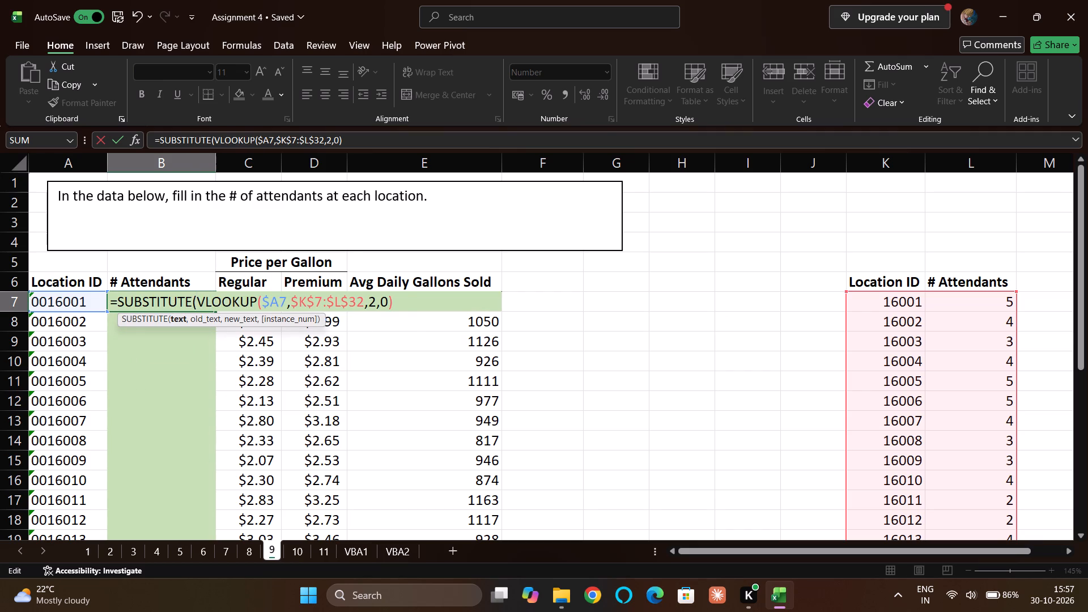
{"action": "left_click", "coordinate": [73, 302]}
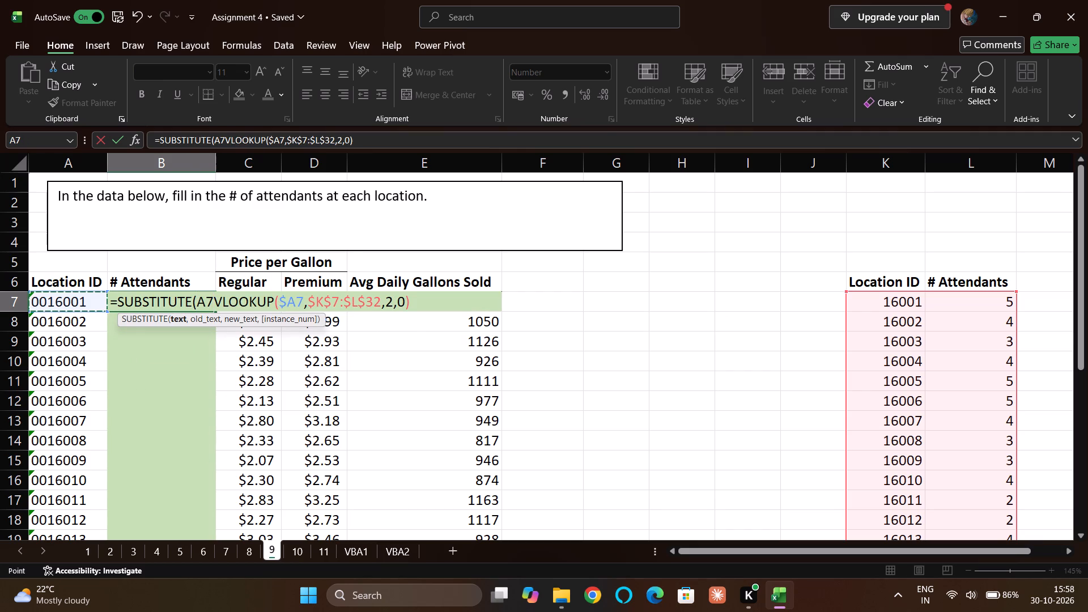
{"action": "key", "text": "BackSpace"}
{"action": "key", "text": "BackSpace"}
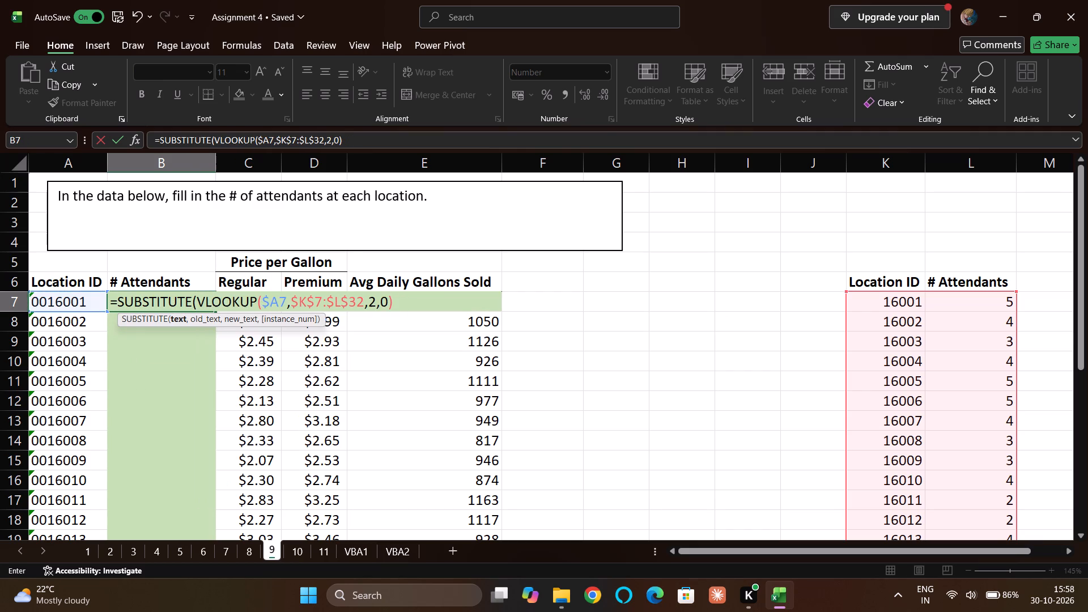
{"action": "left_click", "coordinate": [402, 298]}
{"action": "key", "text": "comma"}
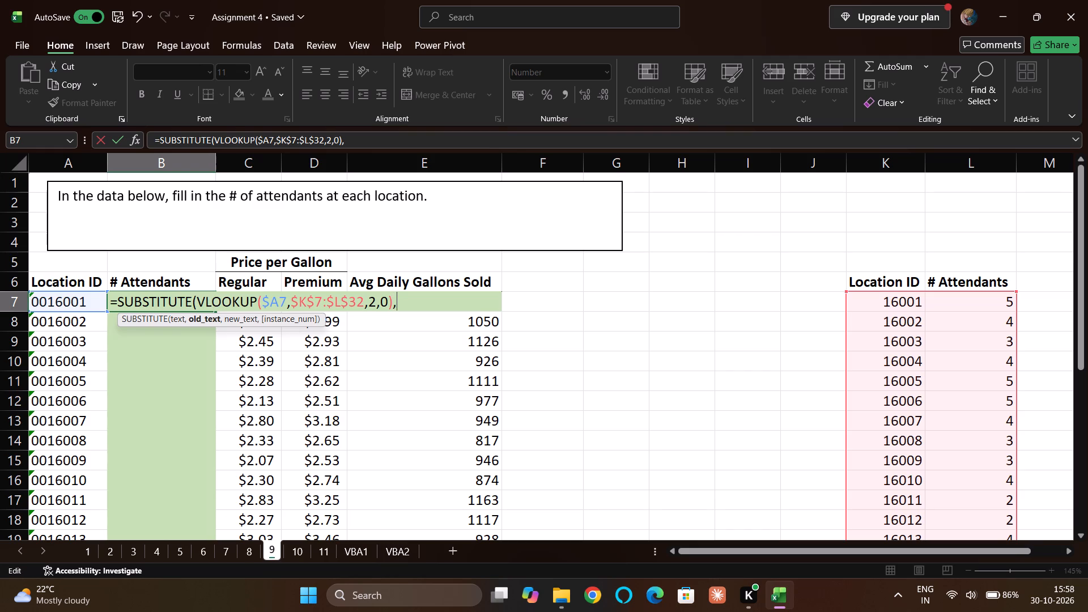
{"action": "type", "text": "\"'"}
{"action": "key", "text": "BackSpace"}
{"action": "key", "text": "space"}
{"action": "type", "text": "'"}
{"action": "key", "text": "shift+quotedbl"}
{"action": "key", "text": "BackSpace"}
{"action": "key", "text": "space"}
{"action": "type", "text": "\""}
{"action": "type", "text": ",\"\""}
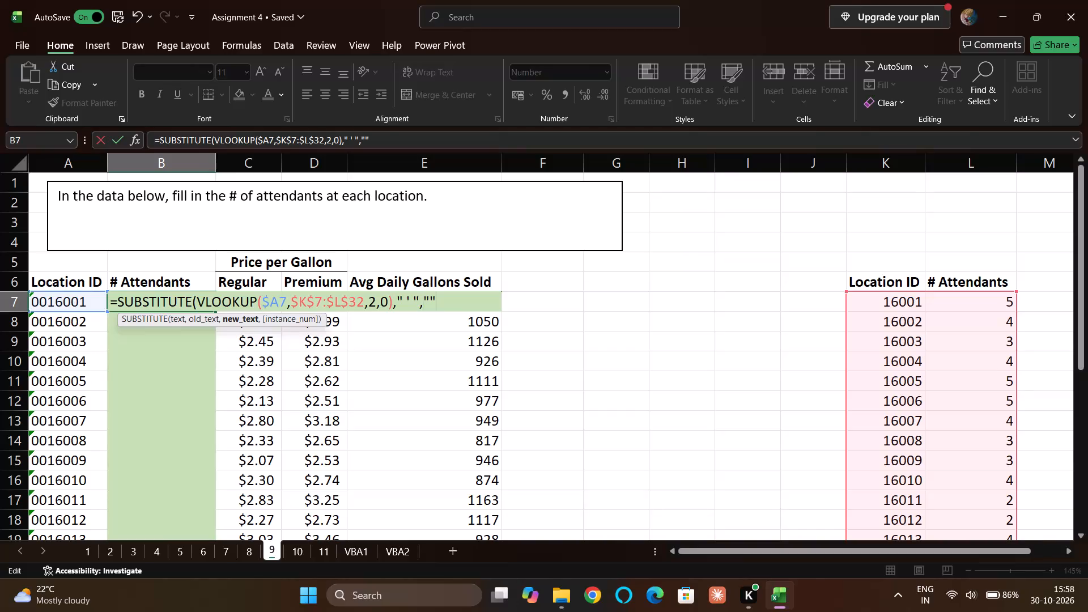
{"action": "key", "text": "shift+parenright"}
{"action": "key", "text": "Return"}
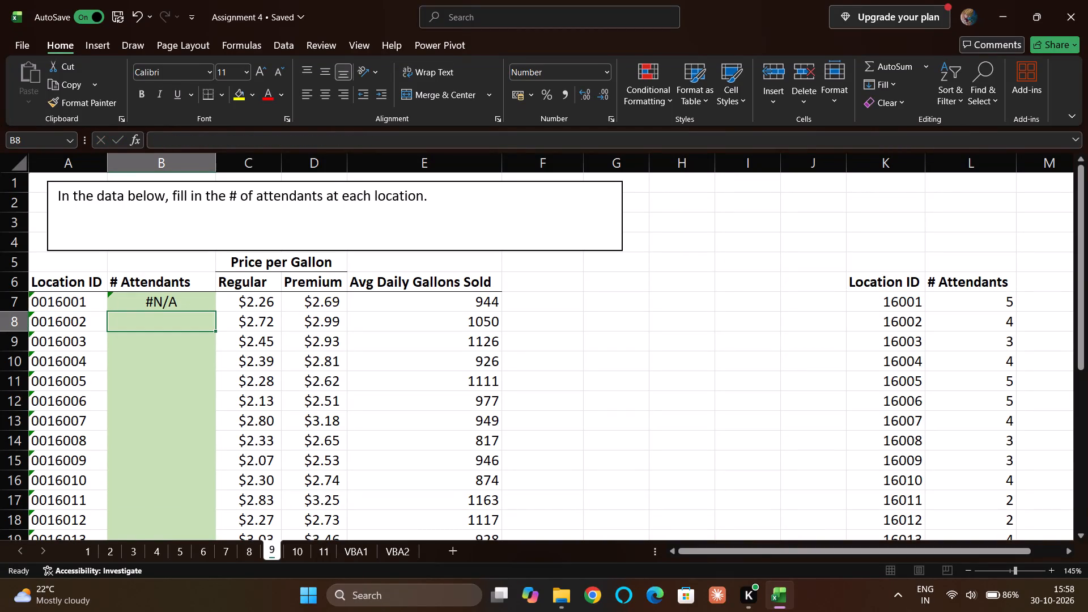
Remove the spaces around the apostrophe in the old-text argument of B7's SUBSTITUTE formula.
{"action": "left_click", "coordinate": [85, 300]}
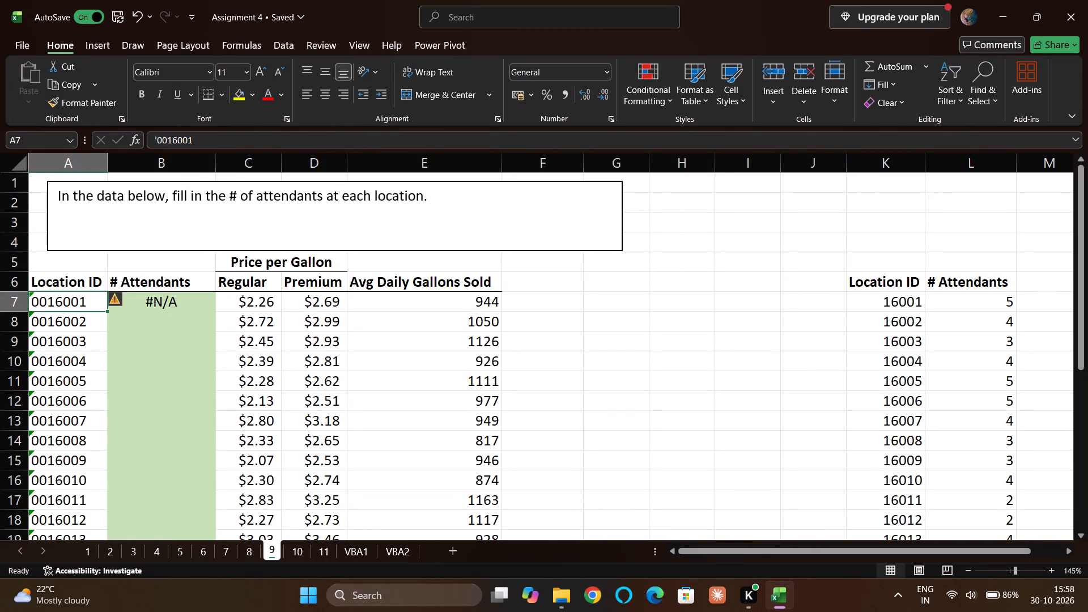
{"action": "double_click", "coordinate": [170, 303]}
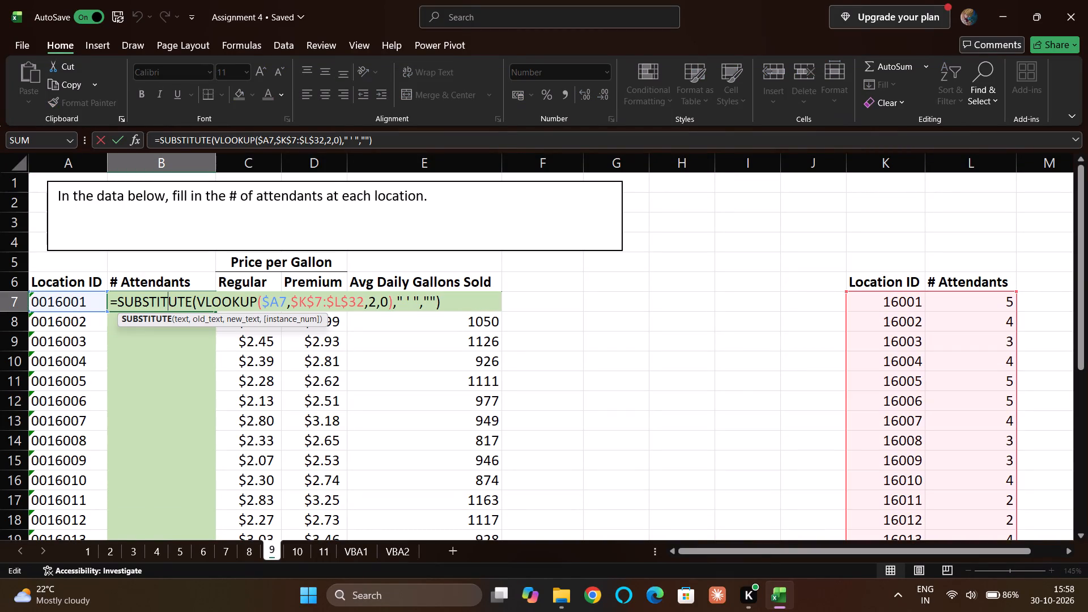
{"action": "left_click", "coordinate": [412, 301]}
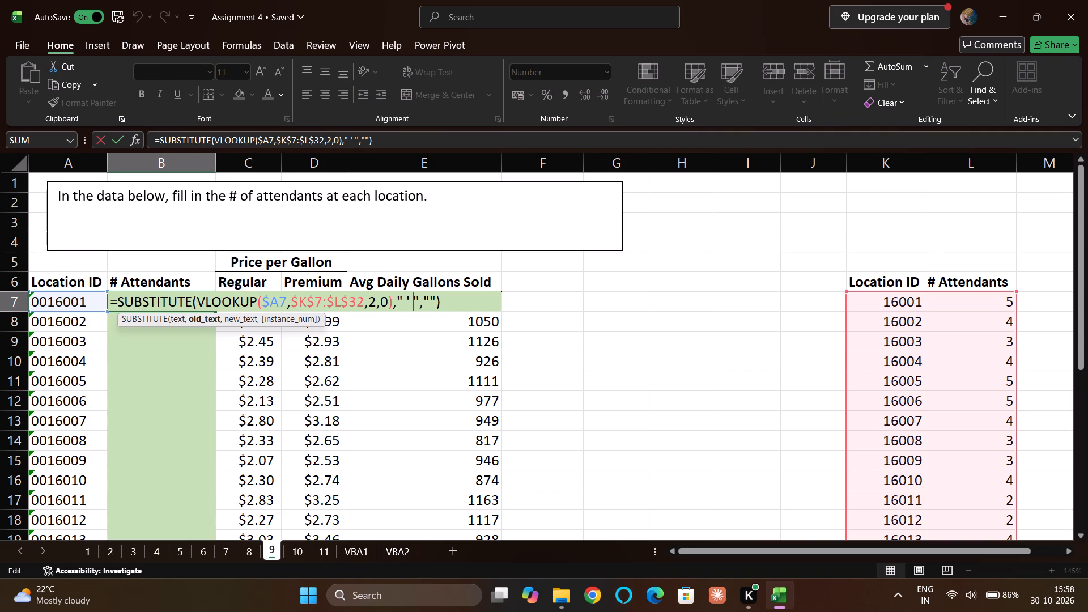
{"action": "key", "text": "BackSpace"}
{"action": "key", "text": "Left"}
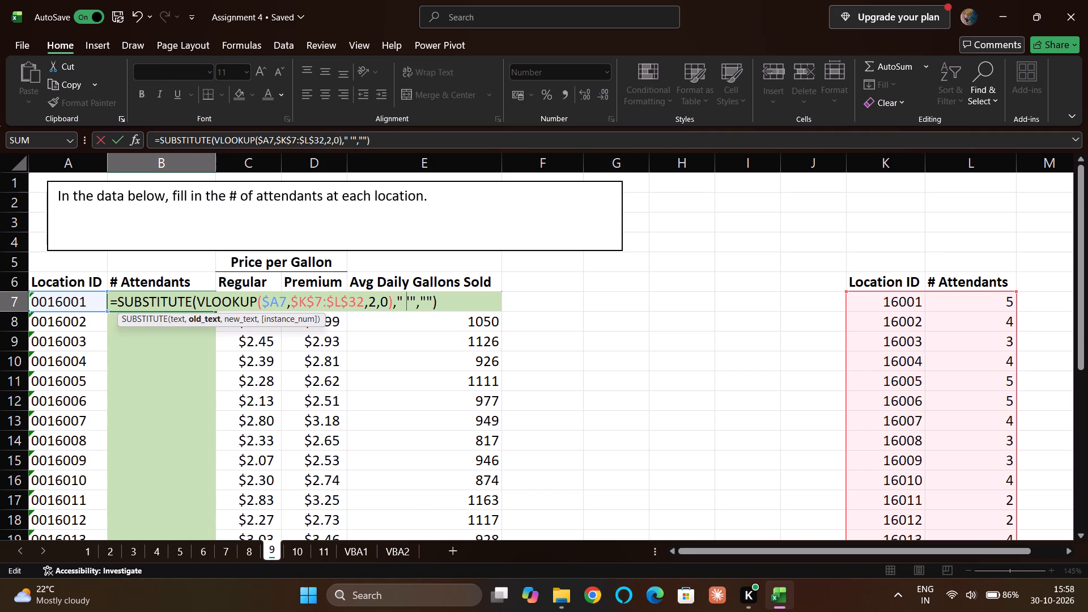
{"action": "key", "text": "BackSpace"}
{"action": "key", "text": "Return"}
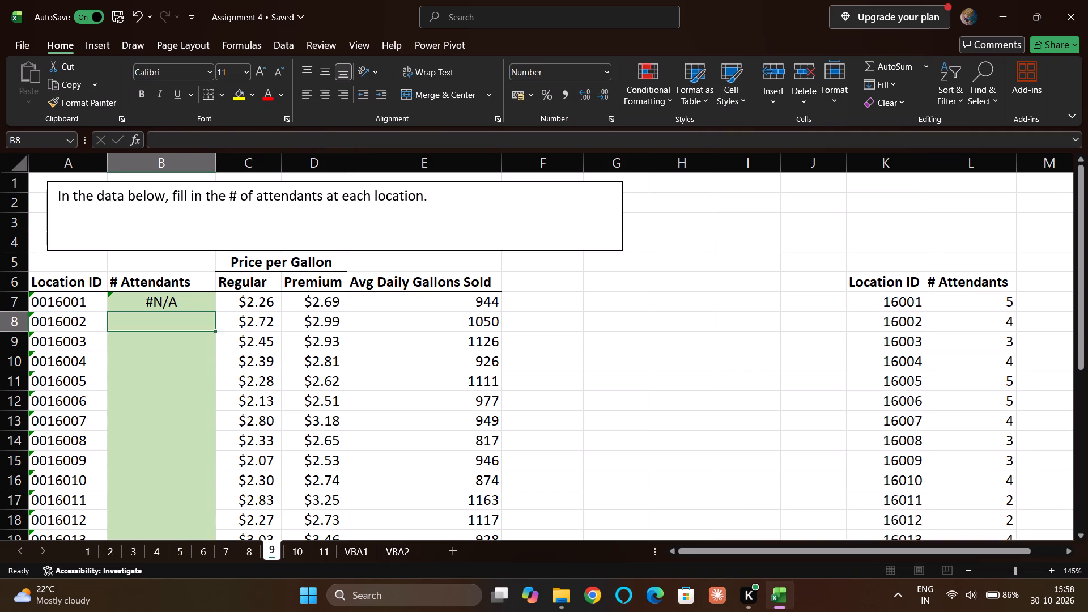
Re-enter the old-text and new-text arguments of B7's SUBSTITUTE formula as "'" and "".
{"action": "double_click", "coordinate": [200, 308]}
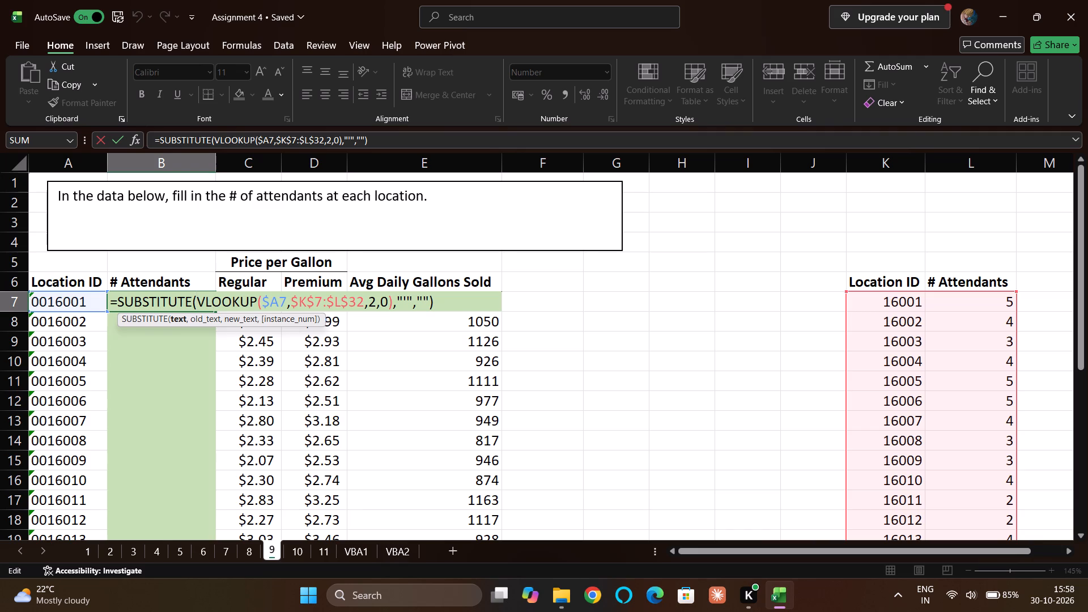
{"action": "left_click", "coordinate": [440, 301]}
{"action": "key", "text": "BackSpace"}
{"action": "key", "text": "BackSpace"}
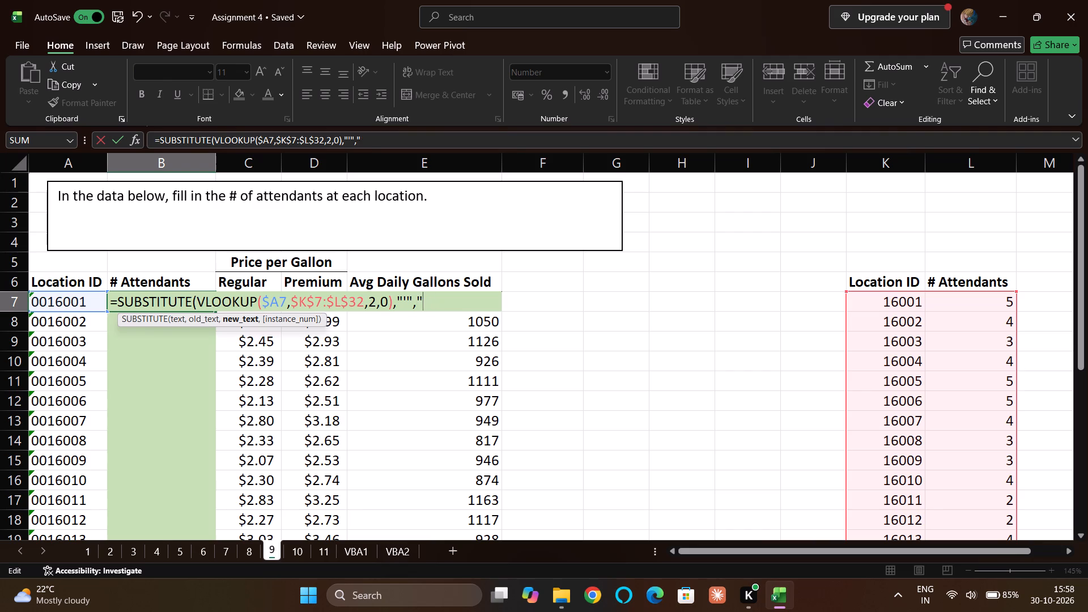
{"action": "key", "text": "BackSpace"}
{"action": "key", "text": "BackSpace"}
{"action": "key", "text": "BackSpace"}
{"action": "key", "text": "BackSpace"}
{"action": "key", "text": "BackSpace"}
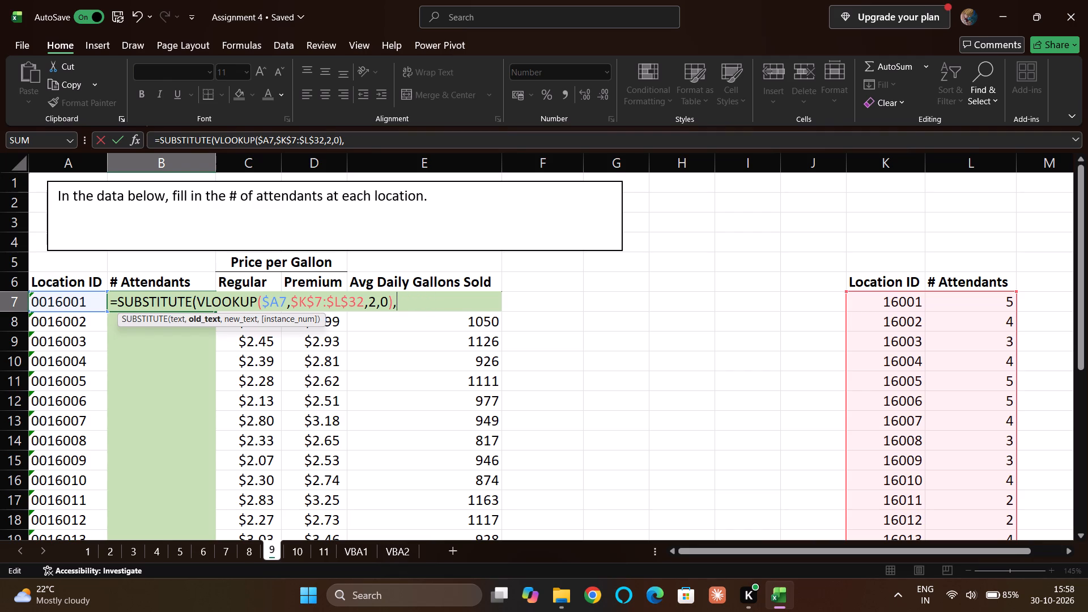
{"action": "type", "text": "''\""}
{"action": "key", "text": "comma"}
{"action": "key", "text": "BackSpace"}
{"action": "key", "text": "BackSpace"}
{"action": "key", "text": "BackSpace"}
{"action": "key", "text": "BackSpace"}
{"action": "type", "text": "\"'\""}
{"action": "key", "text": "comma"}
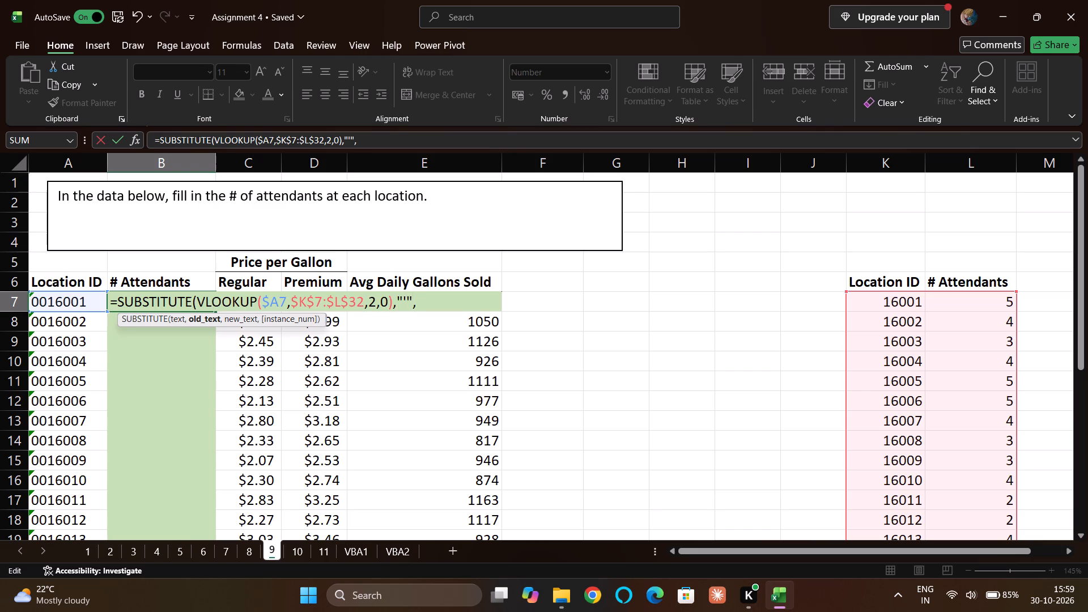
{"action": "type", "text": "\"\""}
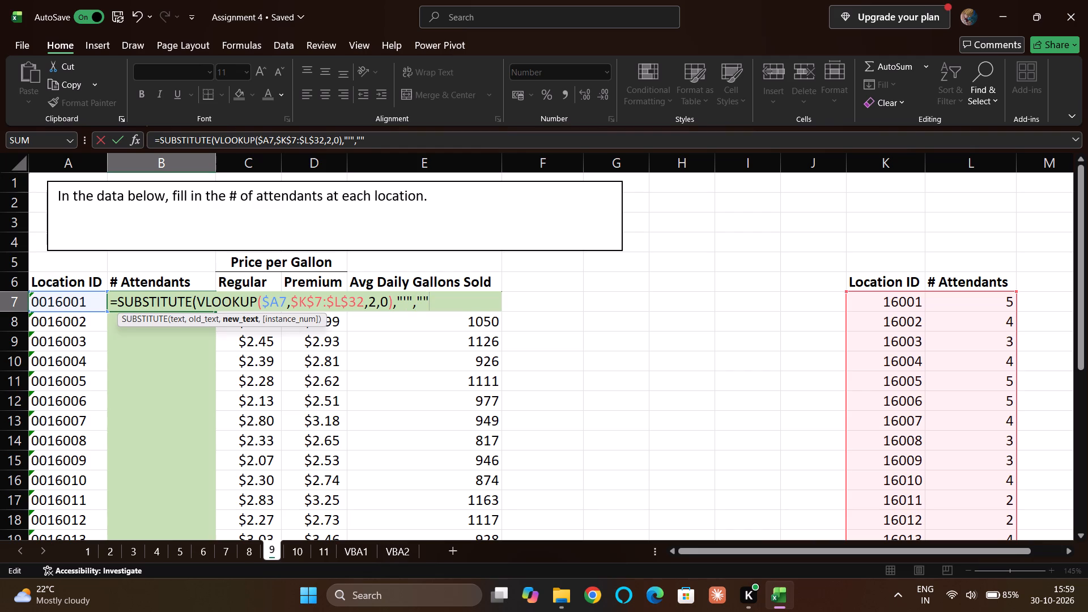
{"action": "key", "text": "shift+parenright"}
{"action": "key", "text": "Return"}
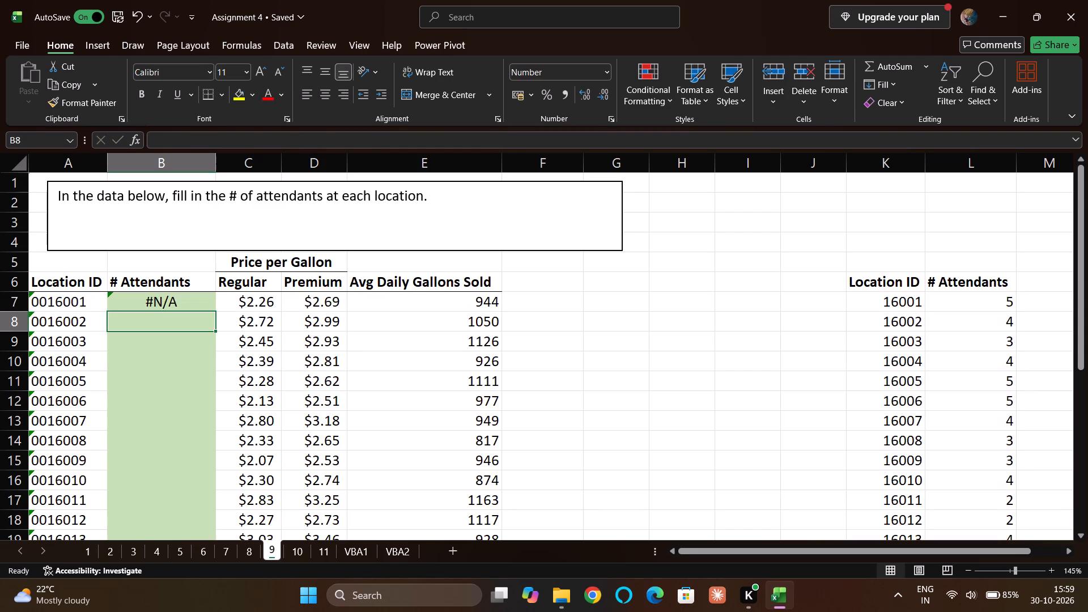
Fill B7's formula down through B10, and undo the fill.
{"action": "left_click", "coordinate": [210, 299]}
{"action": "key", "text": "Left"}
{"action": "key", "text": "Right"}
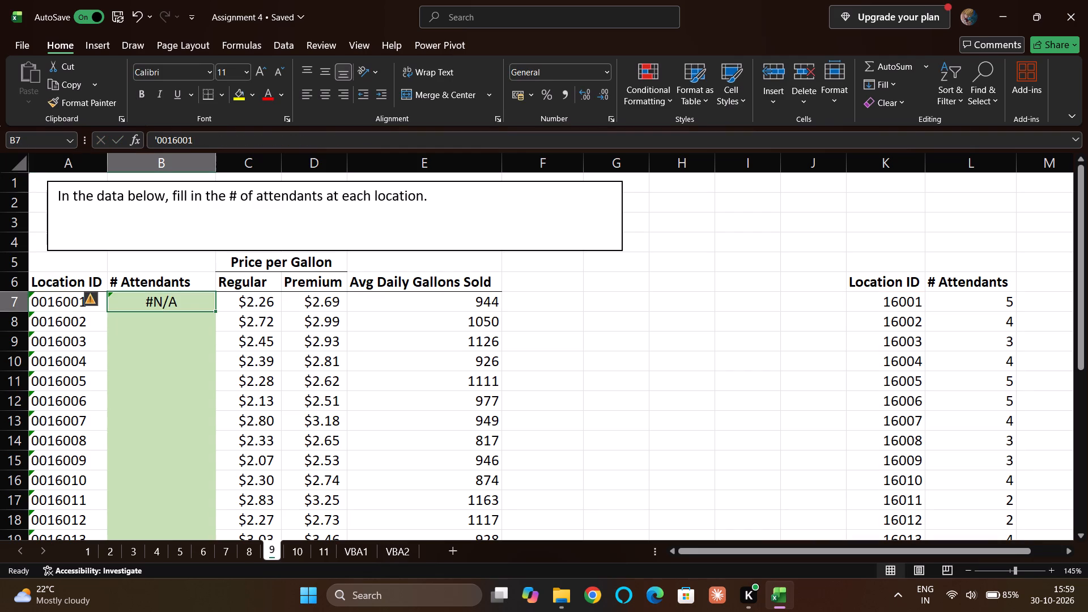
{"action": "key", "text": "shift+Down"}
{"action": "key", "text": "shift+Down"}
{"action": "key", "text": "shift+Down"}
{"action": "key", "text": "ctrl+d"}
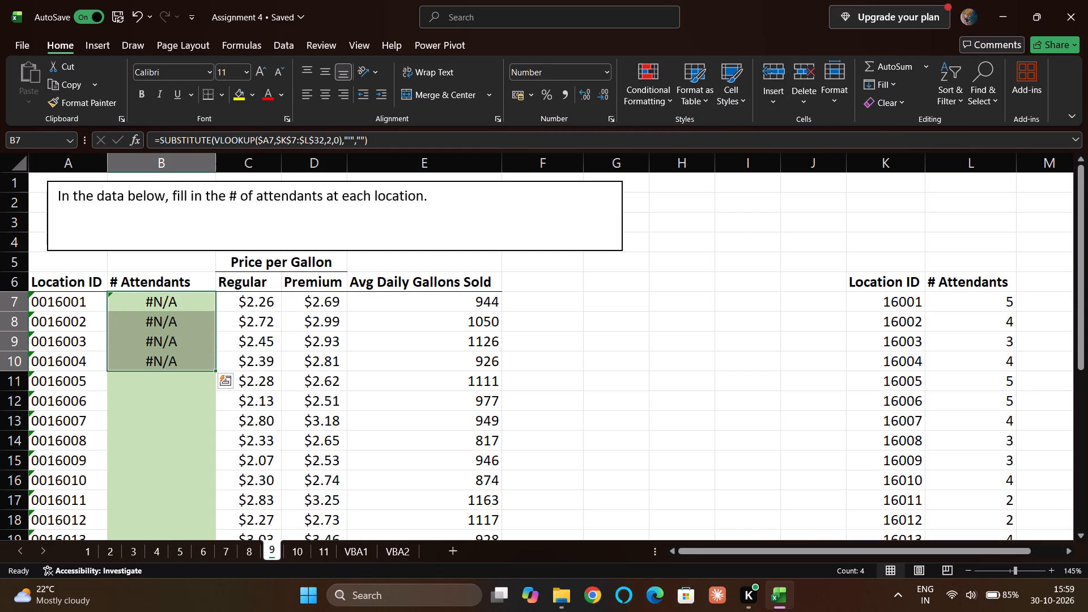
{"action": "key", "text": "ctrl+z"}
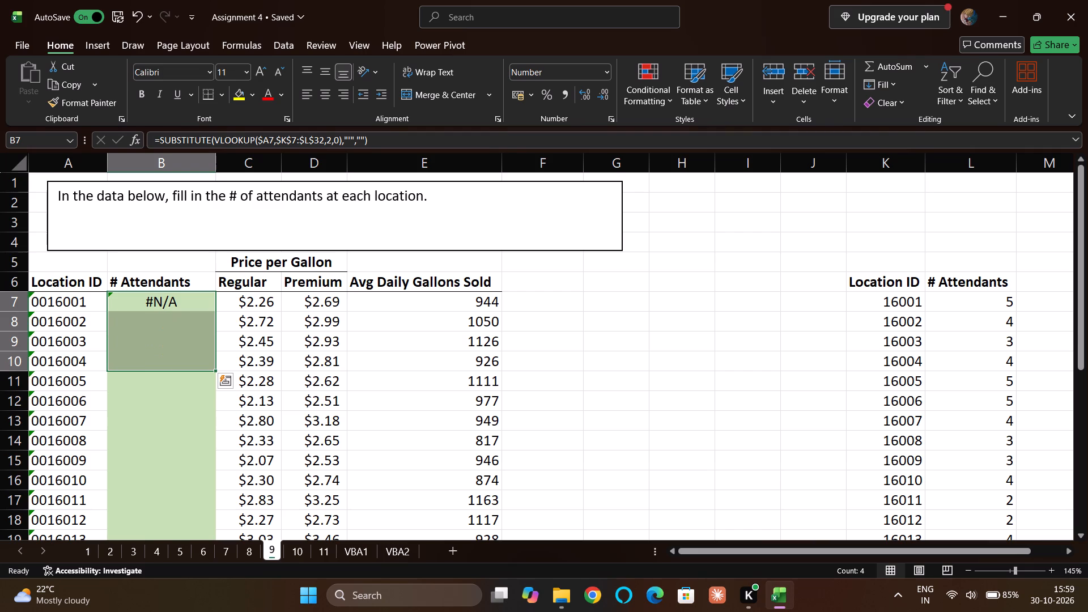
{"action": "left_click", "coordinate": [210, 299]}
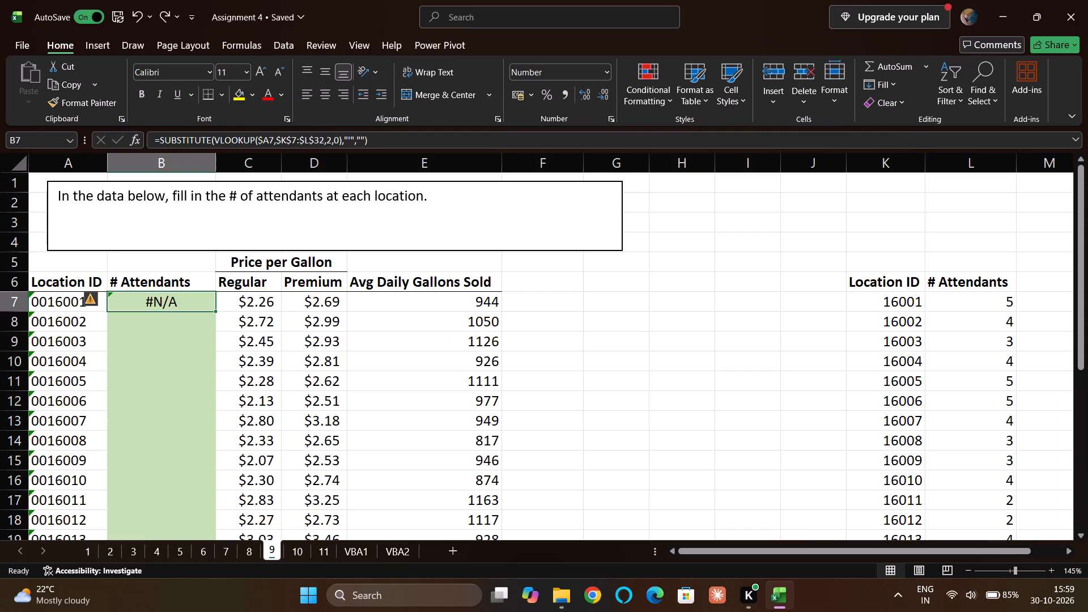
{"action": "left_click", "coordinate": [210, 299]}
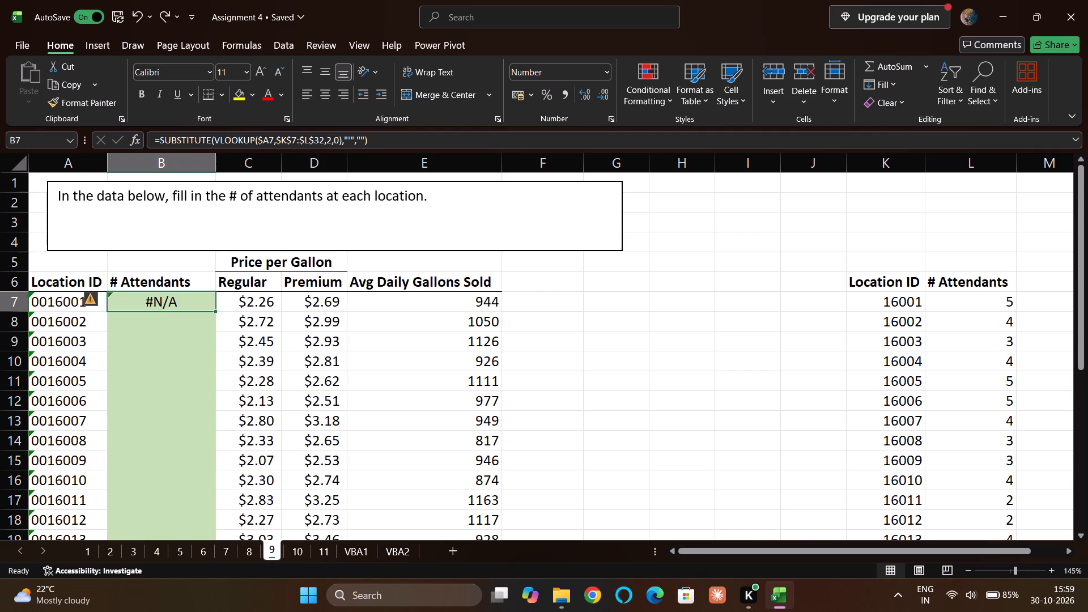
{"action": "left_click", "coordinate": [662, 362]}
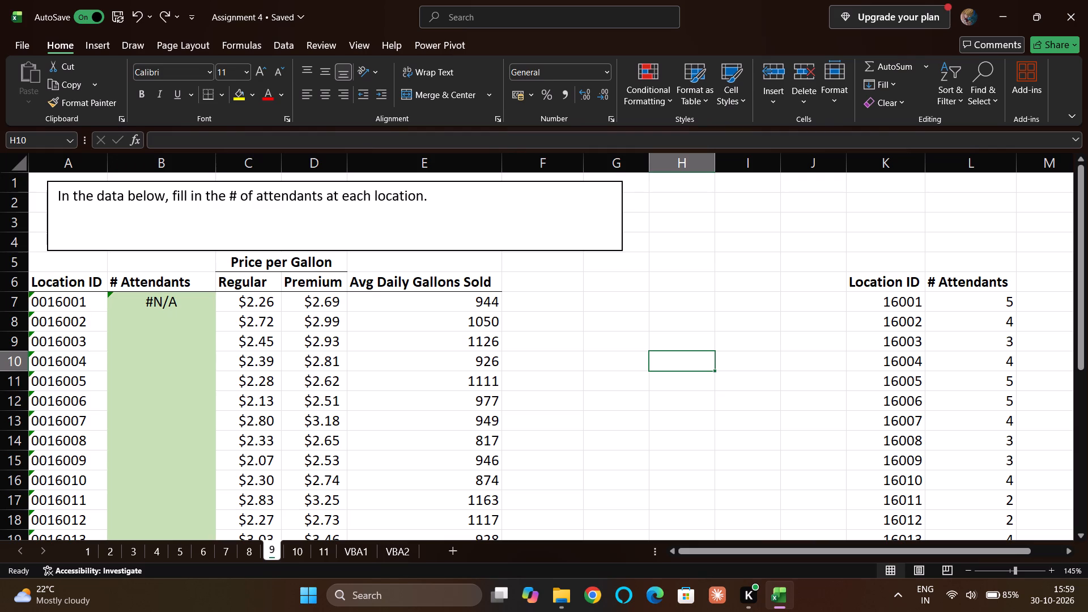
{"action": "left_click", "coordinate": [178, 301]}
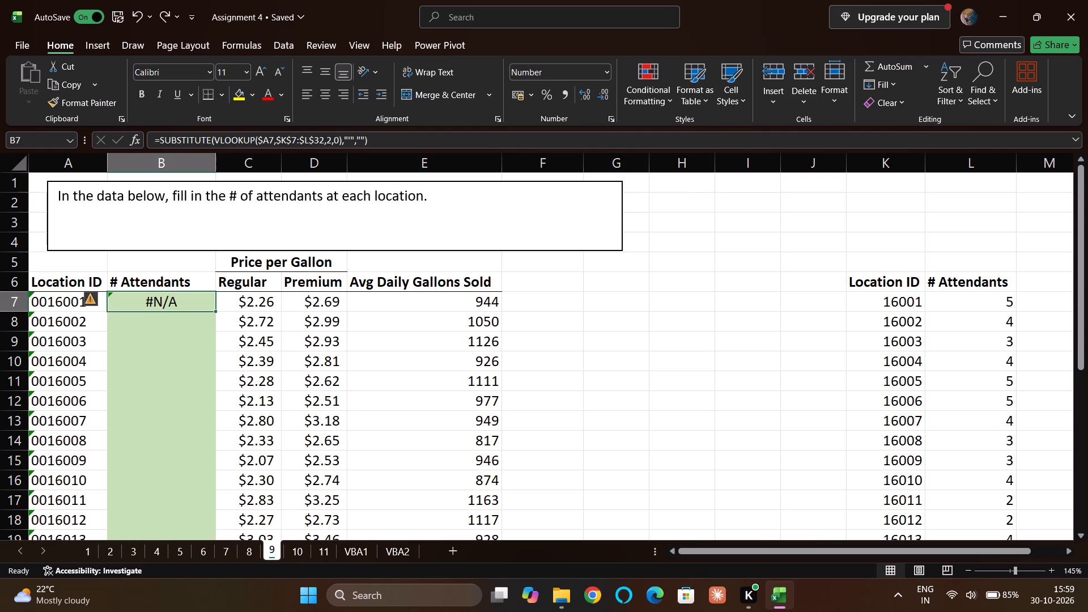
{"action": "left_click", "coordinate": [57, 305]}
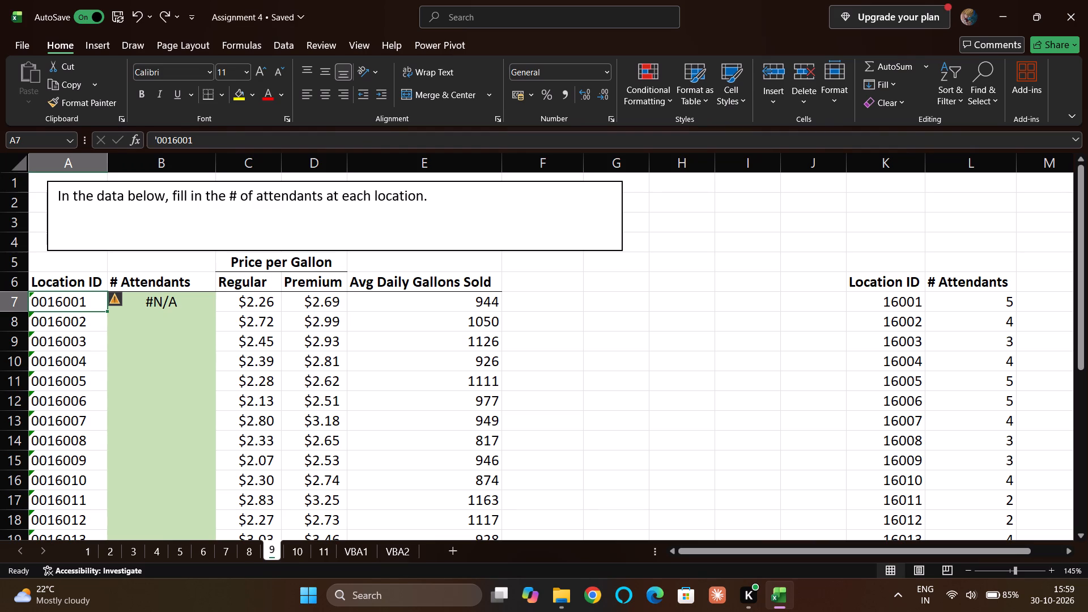
Strip the SUBSTITUTE function and its text arguments from B7's formula, leaving only =VLOOKUP($A7,$K$7:$L$32,2,0).
{"action": "double_click", "coordinate": [194, 303]}
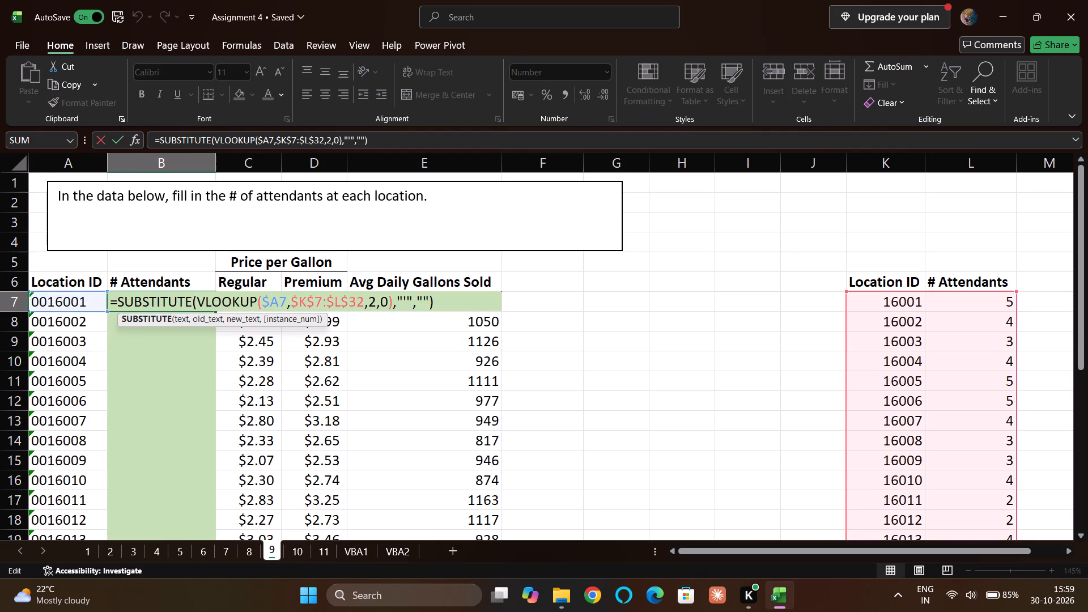
{"action": "left_click", "coordinate": [443, 302]}
{"action": "key", "text": "BackSpace"}
{"action": "key", "text": "BackSpace"}
{"action": "key", "text": "BackSpace"}
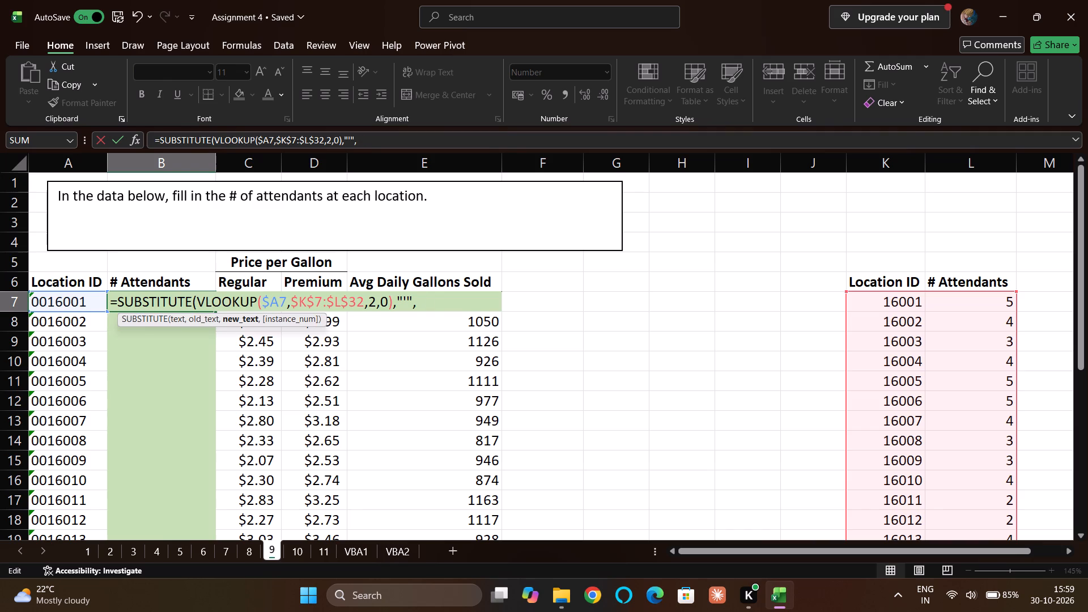
{"action": "key", "text": "BackSpace"}
{"action": "key", "text": "BackSpace"}
{"action": "key", "text": "BackSpace"}
{"action": "key", "text": "BackSpace"}
{"action": "key", "text": "BackSpace"}
{"action": "key", "text": "Left"}
{"action": "key", "text": "Left"}
{"action": "key", "text": "Left"}
{"action": "key", "text": "Left"}
{"action": "key", "text": "Left"}
{"action": "key", "text": "Left"}
{"action": "key", "text": "Left"}
{"action": "key", "text": "Left"}
{"action": "key", "text": "Left"}
{"action": "key", "text": "Left"}
{"action": "key", "text": "Left"}
{"action": "key", "text": "Left"}
{"action": "key", "text": "Left"}
{"action": "key", "text": "Left"}
{"action": "key", "text": "Left"}
{"action": "key", "text": "Left"}
{"action": "key", "text": "Left"}
{"action": "key", "text": "Left"}
{"action": "key", "text": "Left"}
{"action": "key", "text": "Left"}
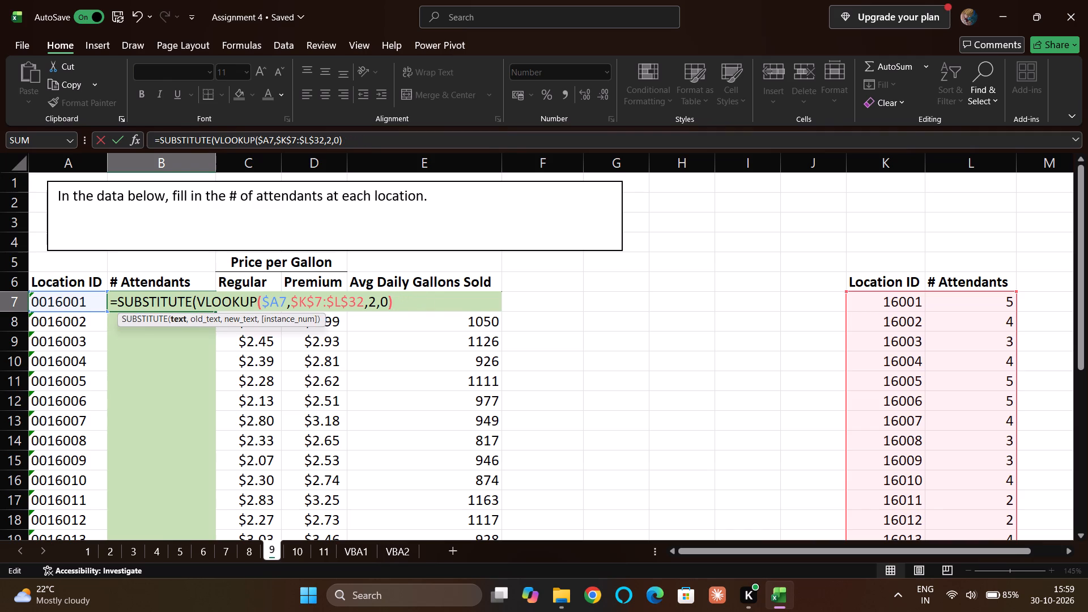
{"action": "key", "text": "BackSpace"}
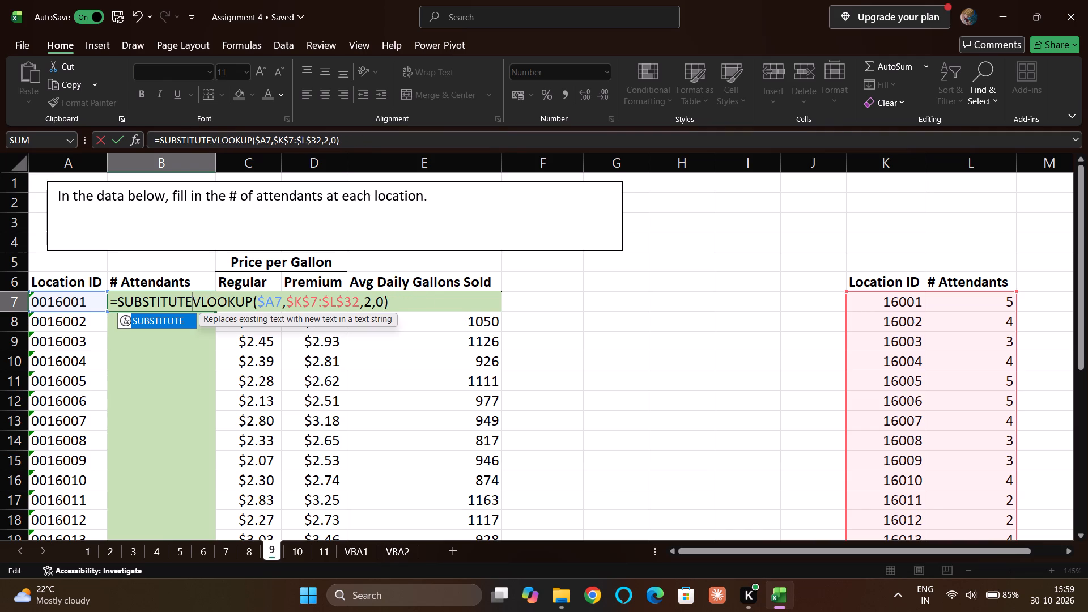
{"action": "key", "text": "BackSpace"}
{"action": "key", "text": "BackSpace"}
{"action": "key", "text": "BackSpace"}
{"action": "key", "text": "BackSpace"}
{"action": "key", "text": "BackSpace"}
{"action": "key", "text": "BackSpace"}
{"action": "key", "text": "BackSpace"}
{"action": "key", "text": "BackSpace"}
{"action": "key", "text": "BackSpace"}
{"action": "key", "text": "BackSpace"}
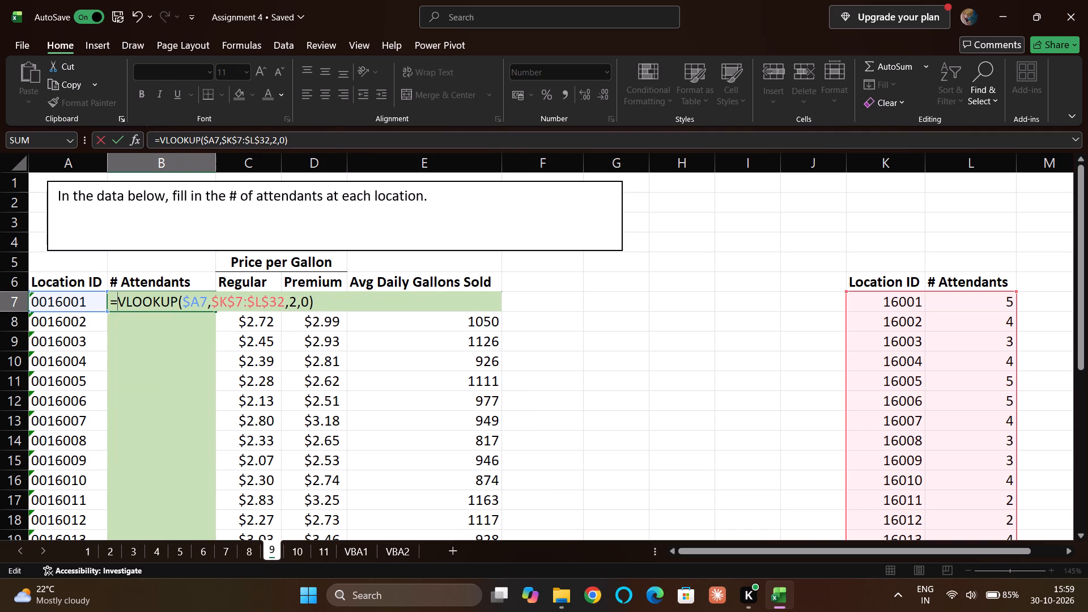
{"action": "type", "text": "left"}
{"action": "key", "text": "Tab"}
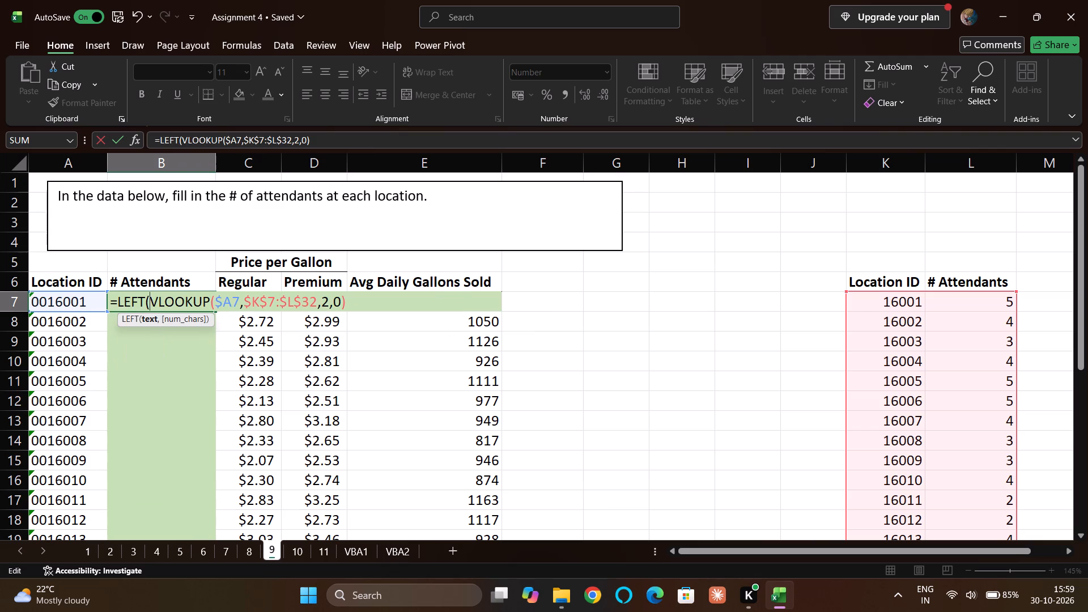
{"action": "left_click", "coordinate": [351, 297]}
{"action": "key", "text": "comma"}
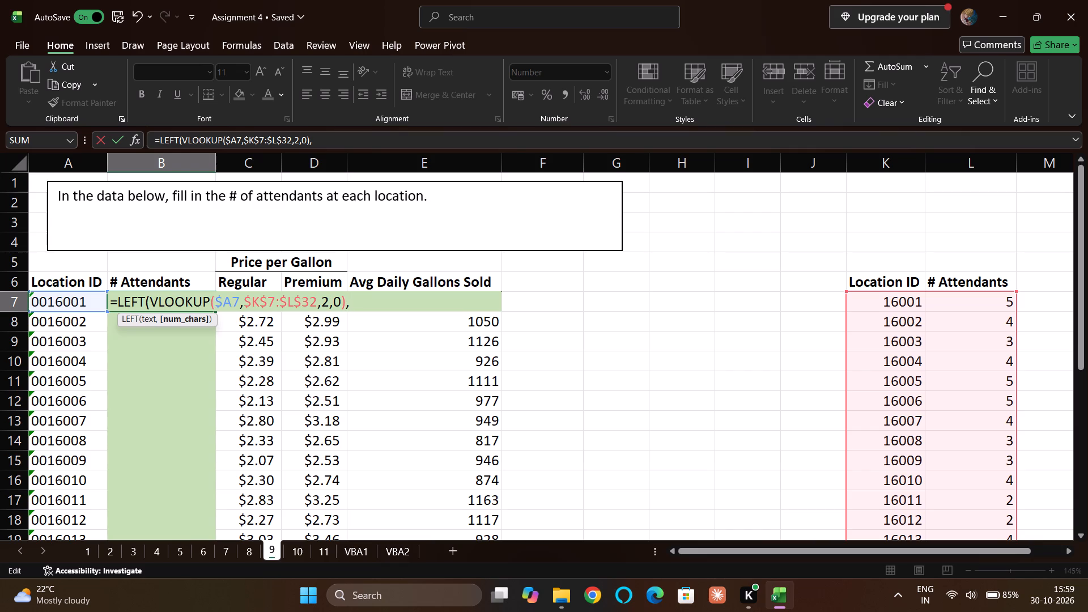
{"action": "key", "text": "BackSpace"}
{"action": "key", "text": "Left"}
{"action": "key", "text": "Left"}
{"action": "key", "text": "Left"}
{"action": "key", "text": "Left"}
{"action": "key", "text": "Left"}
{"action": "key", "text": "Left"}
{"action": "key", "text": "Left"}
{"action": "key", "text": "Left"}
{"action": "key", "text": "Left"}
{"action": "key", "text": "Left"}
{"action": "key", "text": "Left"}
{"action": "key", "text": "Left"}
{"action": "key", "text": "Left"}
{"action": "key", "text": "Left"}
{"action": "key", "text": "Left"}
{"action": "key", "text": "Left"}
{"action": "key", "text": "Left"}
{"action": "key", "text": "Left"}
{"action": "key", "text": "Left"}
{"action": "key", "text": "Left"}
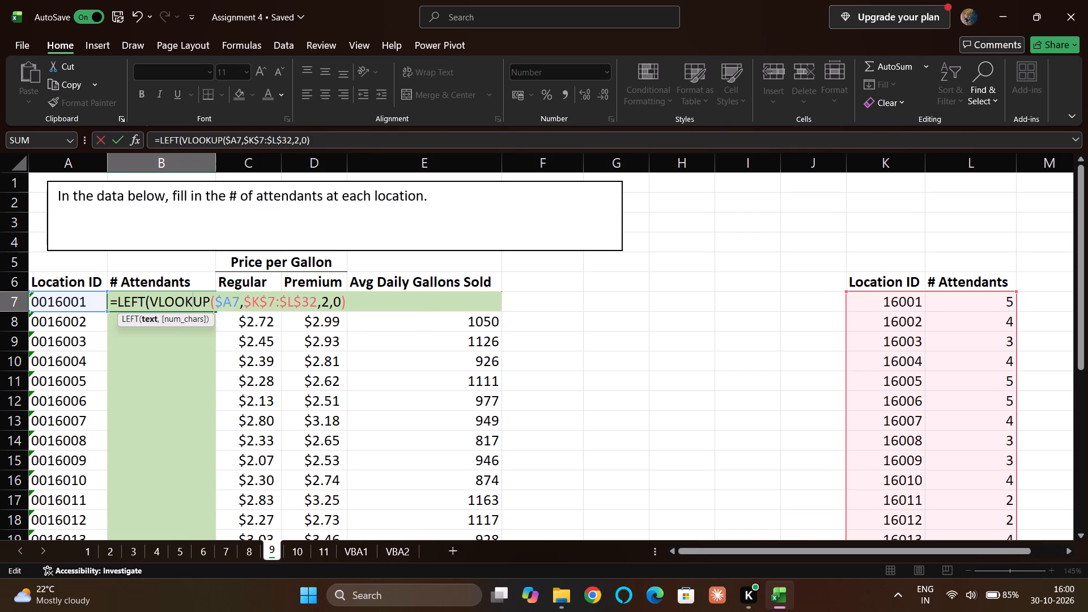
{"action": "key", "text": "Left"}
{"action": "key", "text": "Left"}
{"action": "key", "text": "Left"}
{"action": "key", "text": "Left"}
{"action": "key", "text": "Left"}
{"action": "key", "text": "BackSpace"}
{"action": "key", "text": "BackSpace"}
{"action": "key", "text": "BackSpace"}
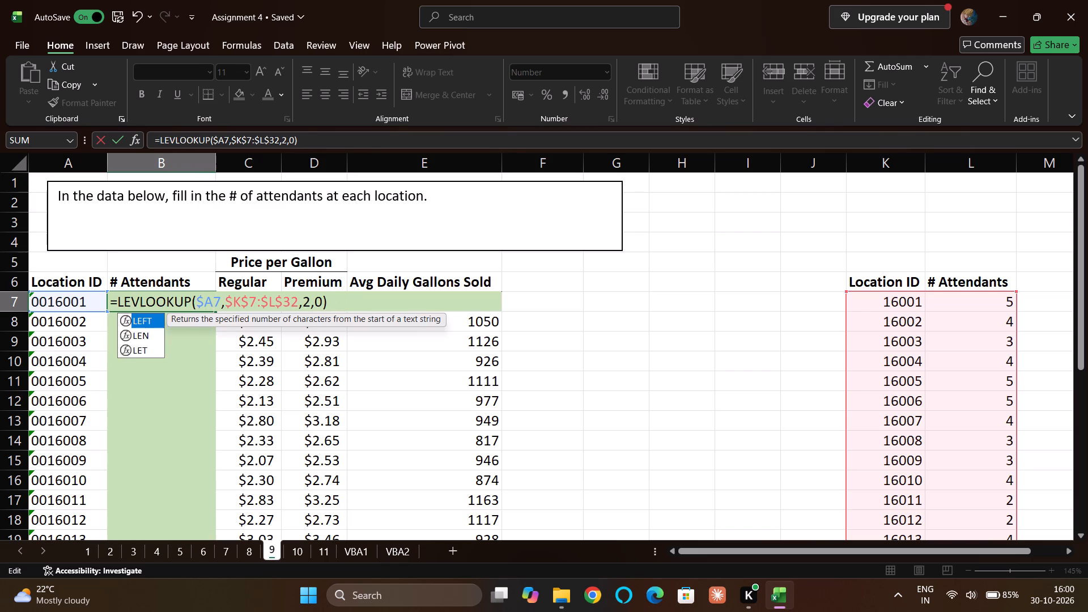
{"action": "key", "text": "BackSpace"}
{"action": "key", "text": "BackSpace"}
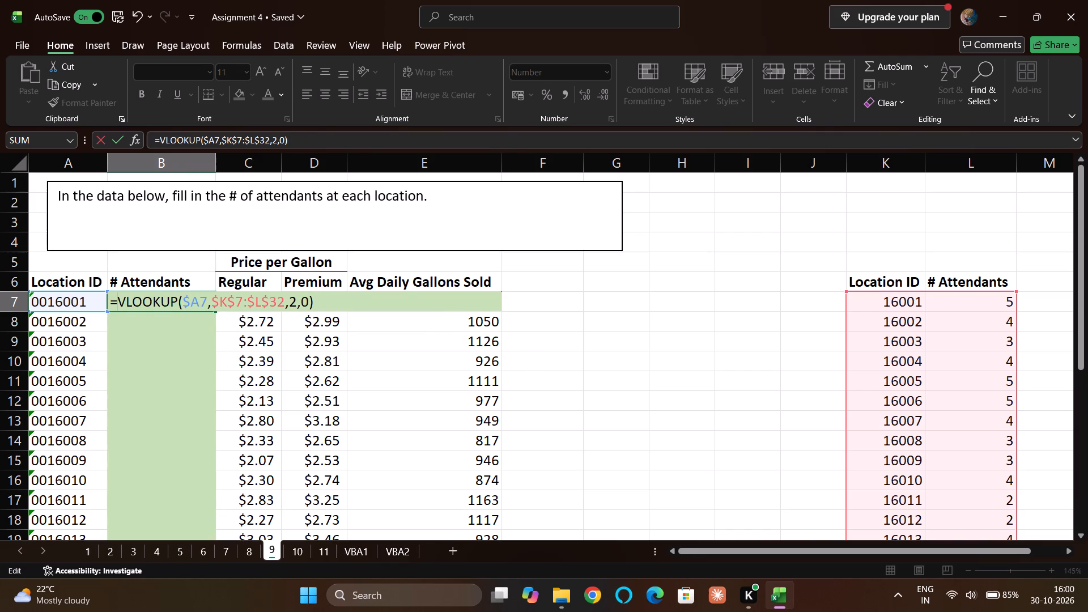
Commit B7's formula as the plain =VLOOKUP($A7,$K$7:$L$32,2,0).
{"action": "left_click", "coordinate": [324, 303]}
{"action": "key", "text": "Return"}
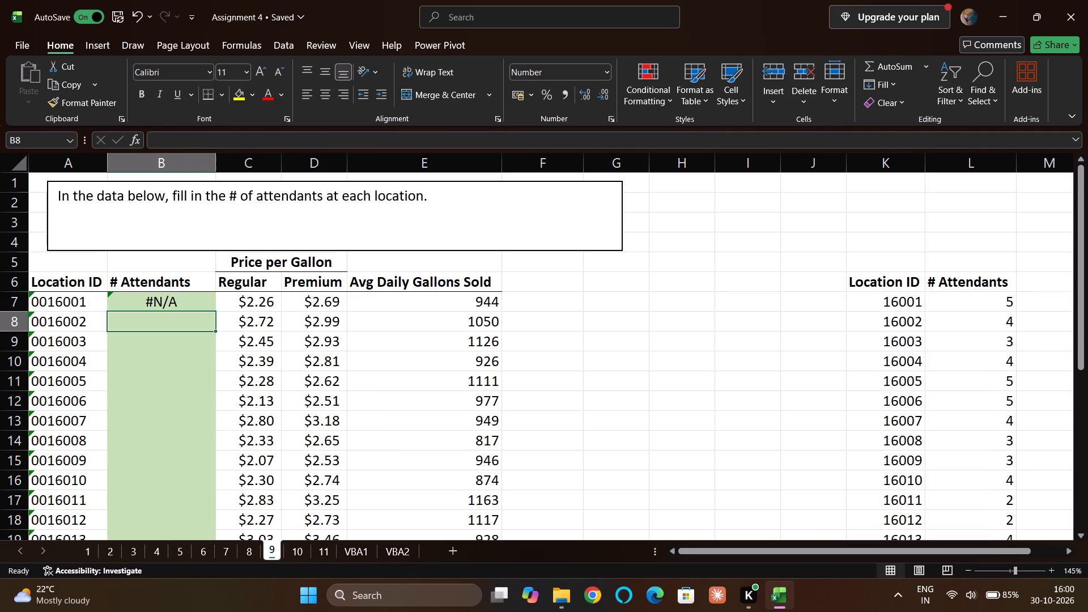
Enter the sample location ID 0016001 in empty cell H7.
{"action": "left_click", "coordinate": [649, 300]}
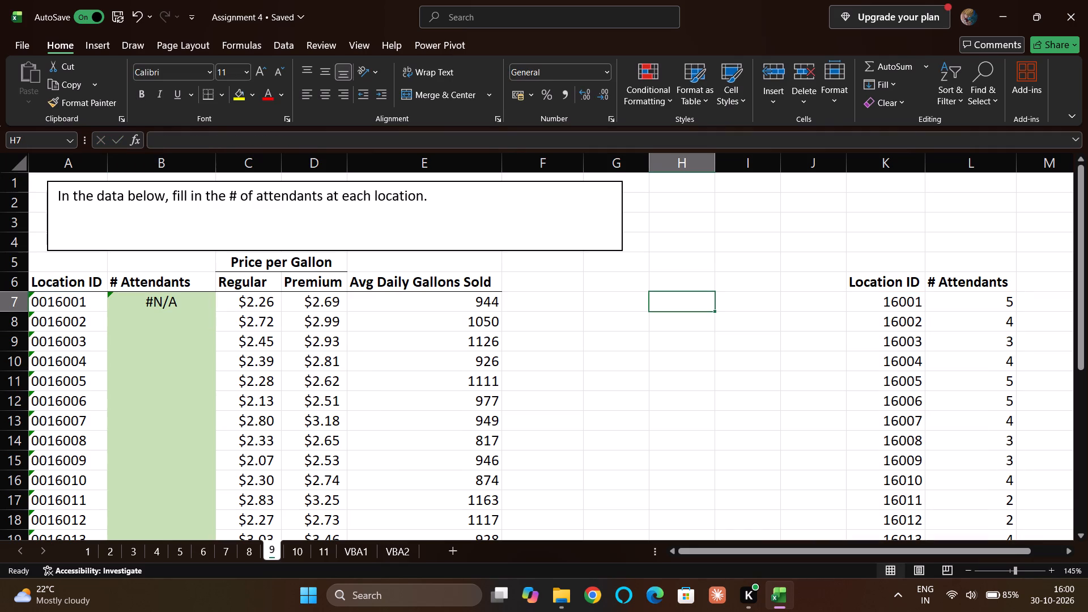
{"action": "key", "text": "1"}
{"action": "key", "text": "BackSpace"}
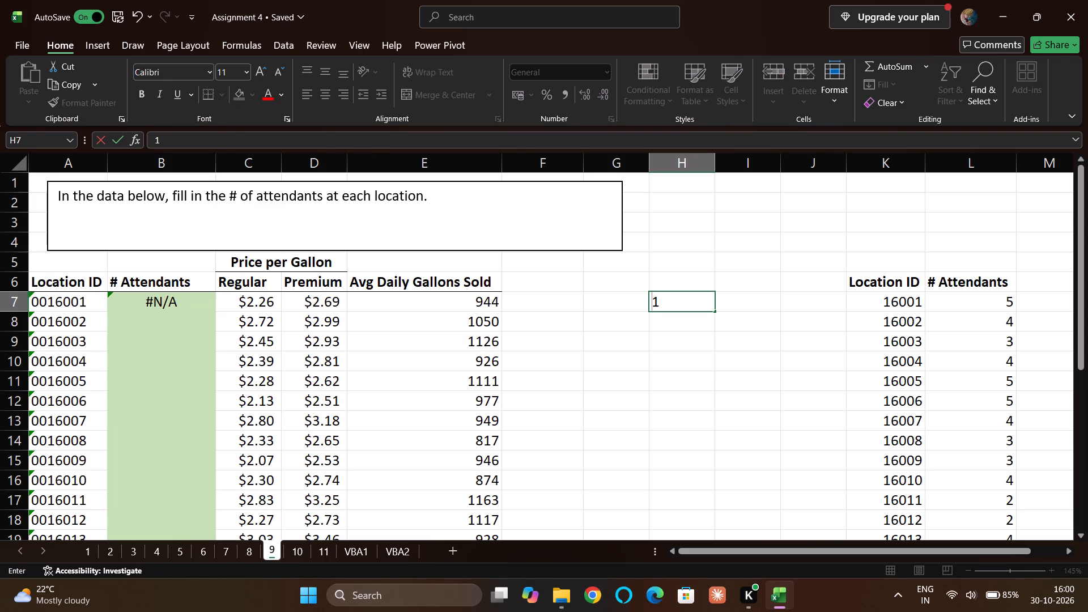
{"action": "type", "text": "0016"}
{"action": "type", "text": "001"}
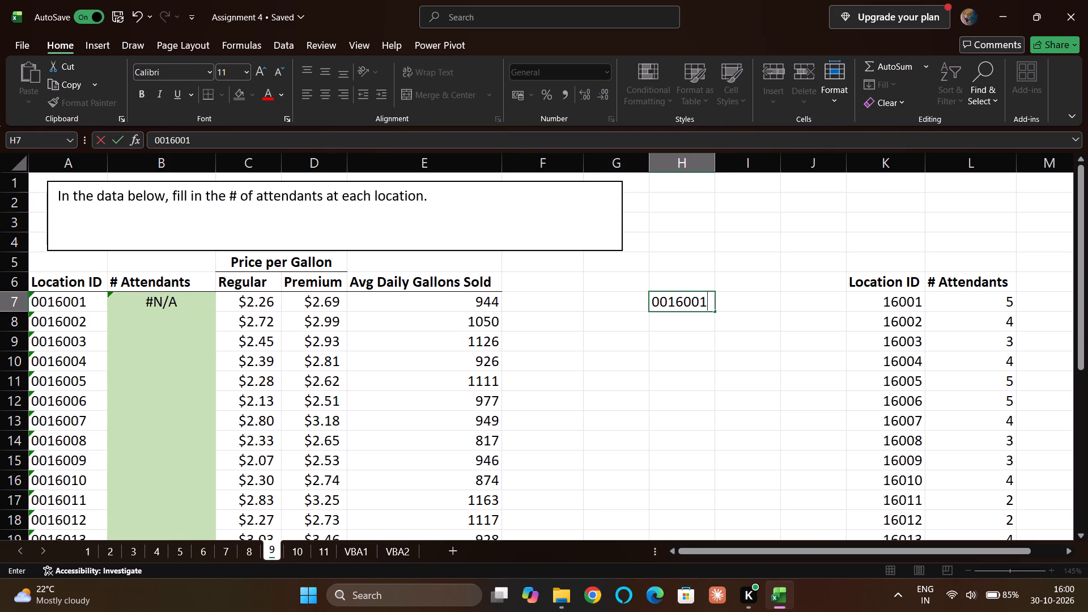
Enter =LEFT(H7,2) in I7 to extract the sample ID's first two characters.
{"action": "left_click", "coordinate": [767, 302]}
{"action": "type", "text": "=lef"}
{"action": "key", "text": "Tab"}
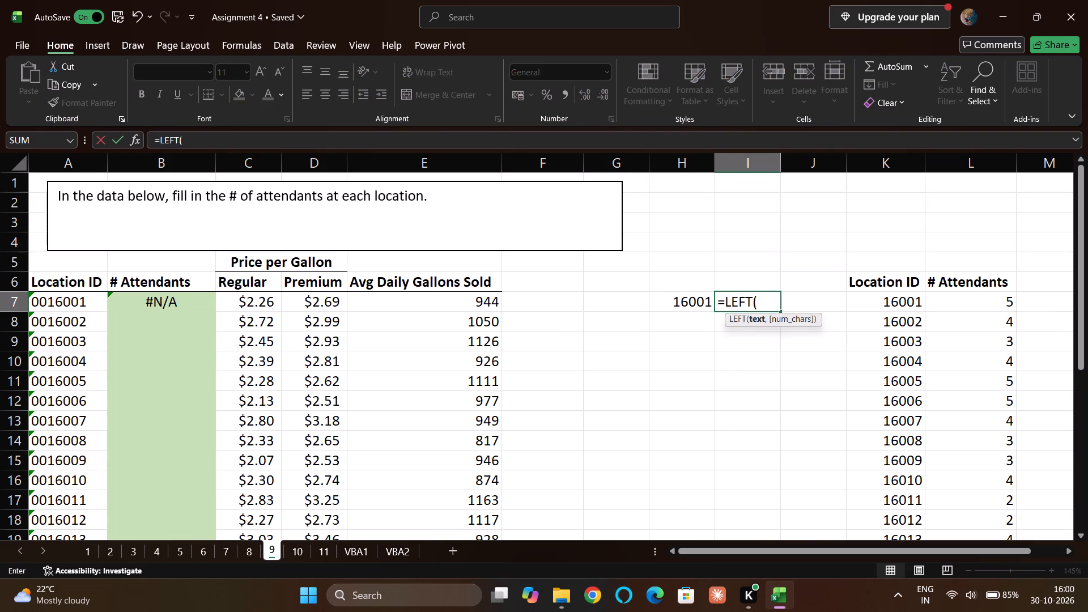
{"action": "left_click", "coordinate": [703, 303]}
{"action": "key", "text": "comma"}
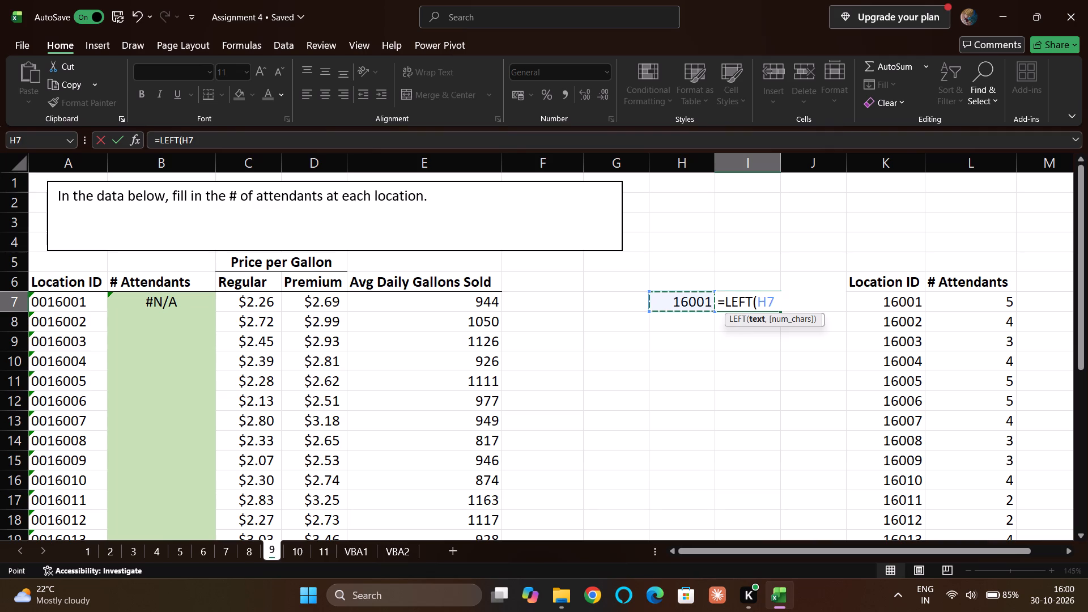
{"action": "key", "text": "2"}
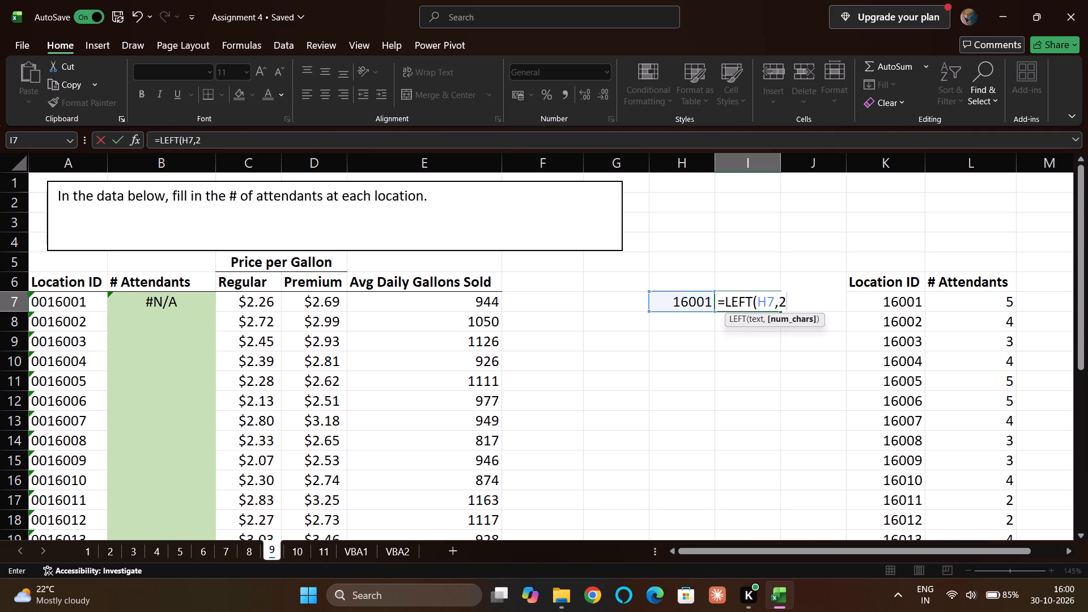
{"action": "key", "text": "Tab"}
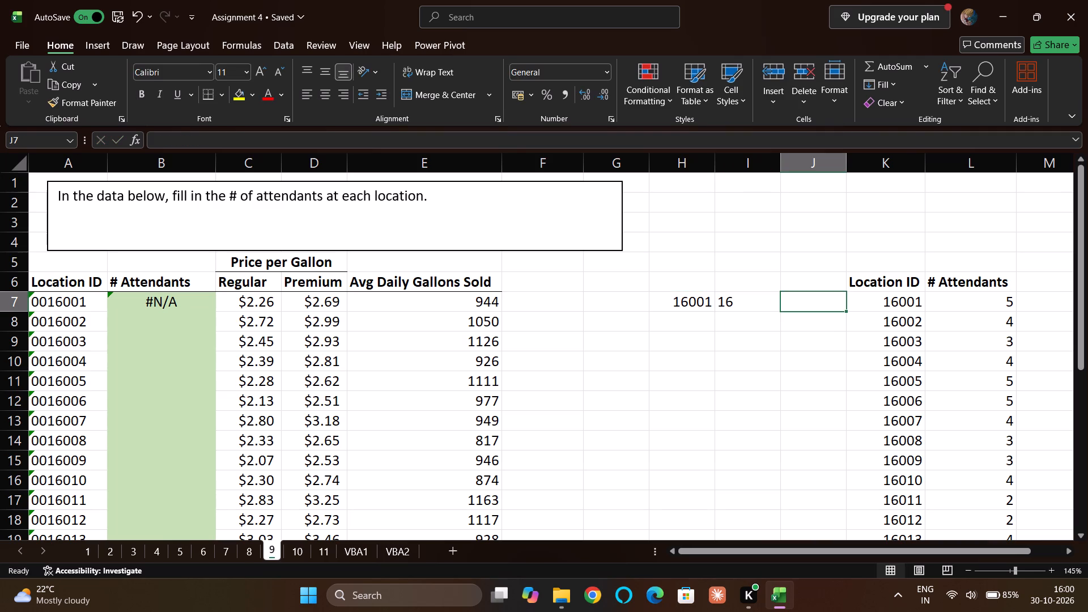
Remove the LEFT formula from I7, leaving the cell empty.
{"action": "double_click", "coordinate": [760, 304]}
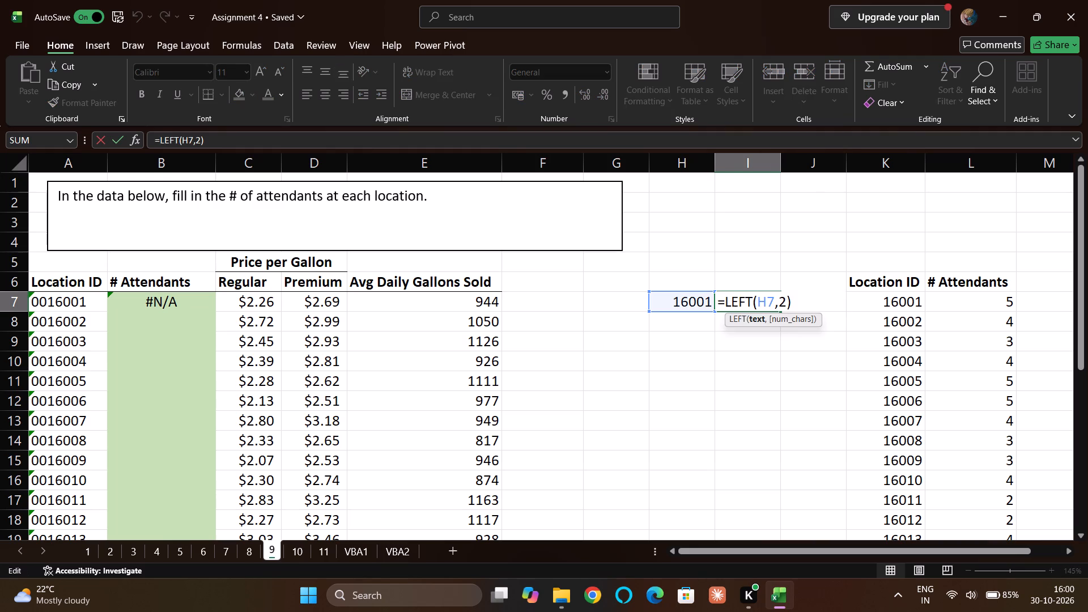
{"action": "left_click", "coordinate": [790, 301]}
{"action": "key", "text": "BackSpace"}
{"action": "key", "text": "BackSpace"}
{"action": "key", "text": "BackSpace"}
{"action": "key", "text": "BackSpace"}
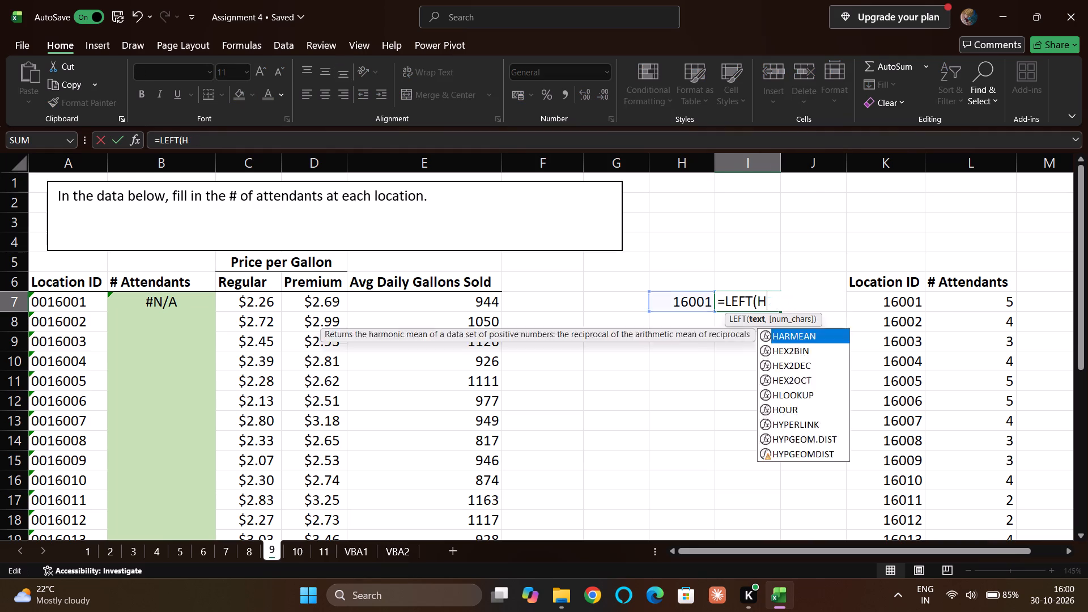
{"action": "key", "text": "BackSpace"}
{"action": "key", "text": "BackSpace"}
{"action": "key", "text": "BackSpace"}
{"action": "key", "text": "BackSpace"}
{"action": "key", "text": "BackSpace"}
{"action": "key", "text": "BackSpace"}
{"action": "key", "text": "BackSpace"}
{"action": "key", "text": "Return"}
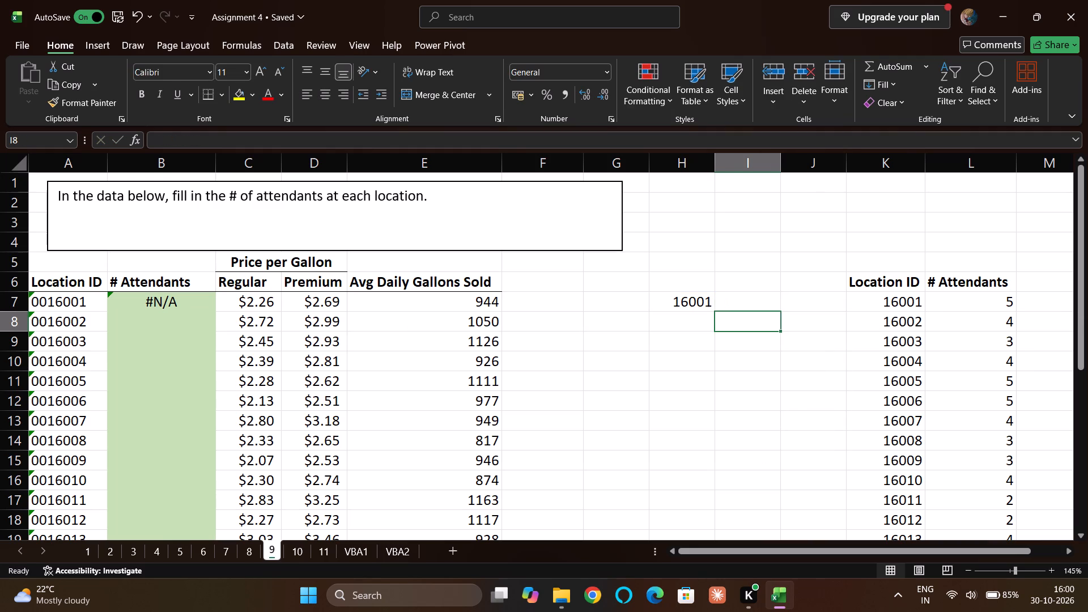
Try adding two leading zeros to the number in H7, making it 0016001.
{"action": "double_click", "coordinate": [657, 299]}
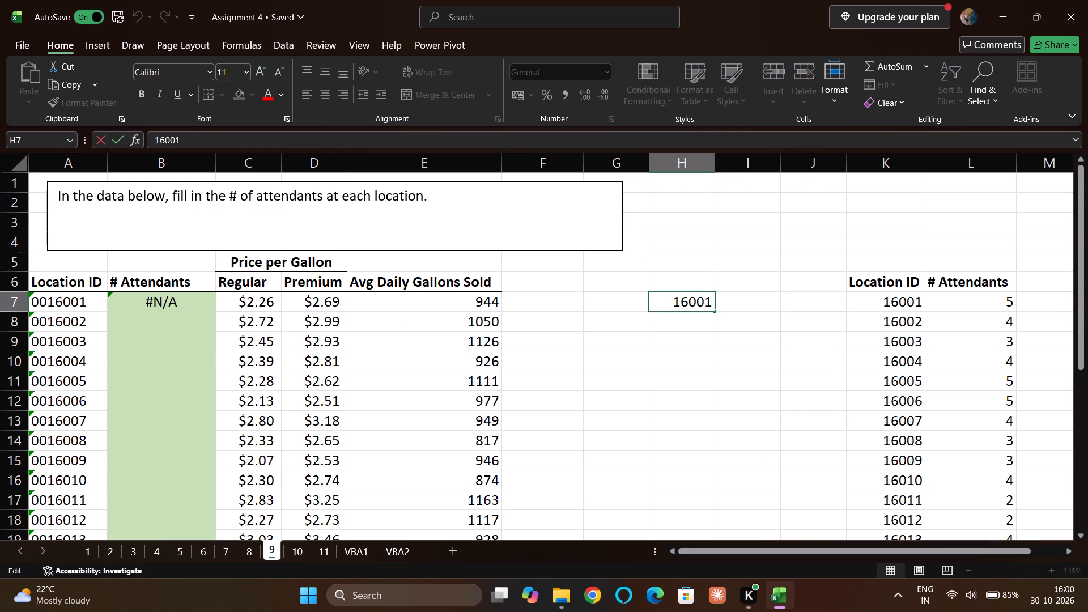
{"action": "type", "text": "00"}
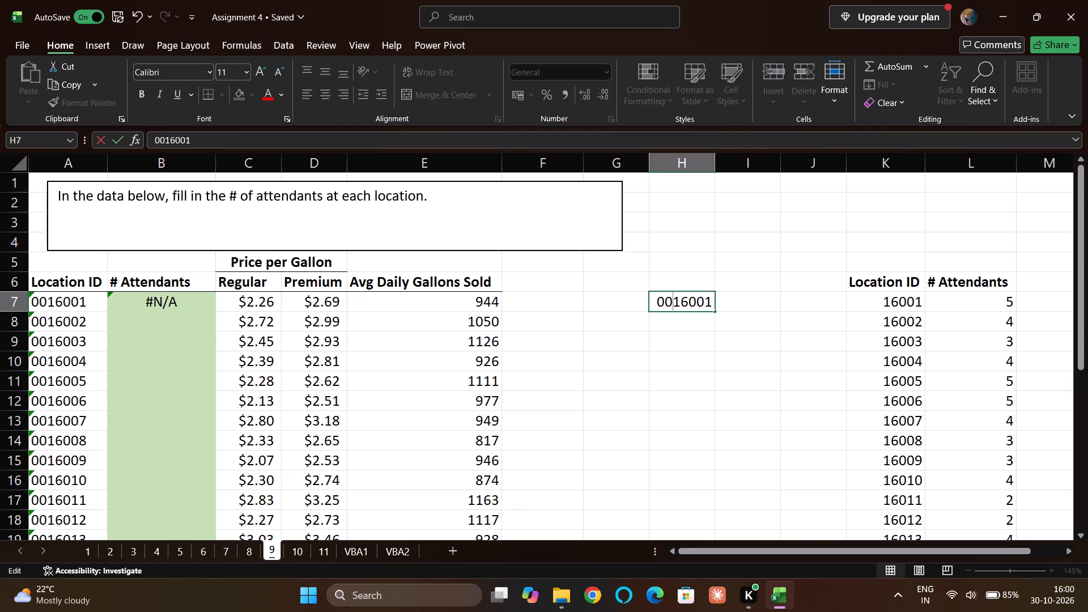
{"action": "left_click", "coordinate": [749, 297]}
Clear H7's content and retype the sample location ID as 0016001.
{"action": "double_click", "coordinate": [697, 299]}
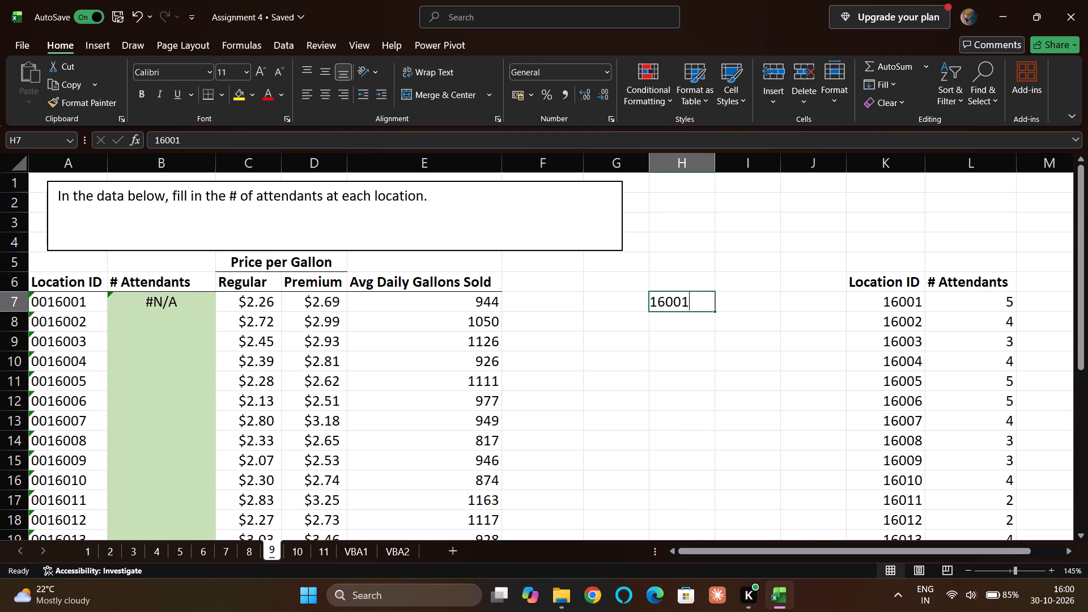
{"action": "key", "text": "BackSpace"}
{"action": "key", "text": "BackSpace"}
{"action": "key", "text": "BackSpace"}
{"action": "key", "text": "BackSpace"}
{"action": "key", "text": "BackSpace"}
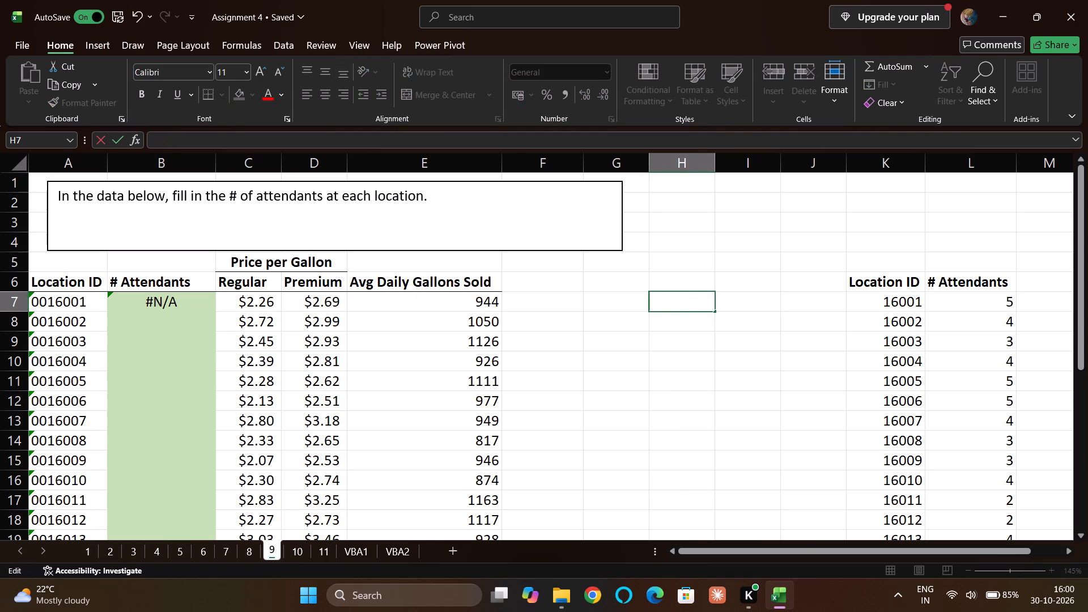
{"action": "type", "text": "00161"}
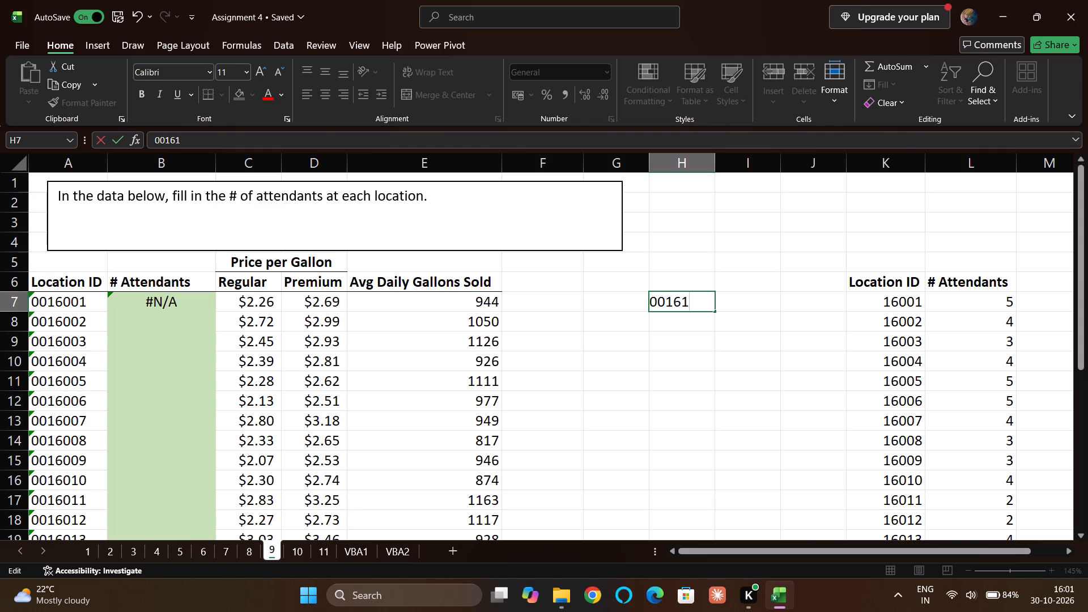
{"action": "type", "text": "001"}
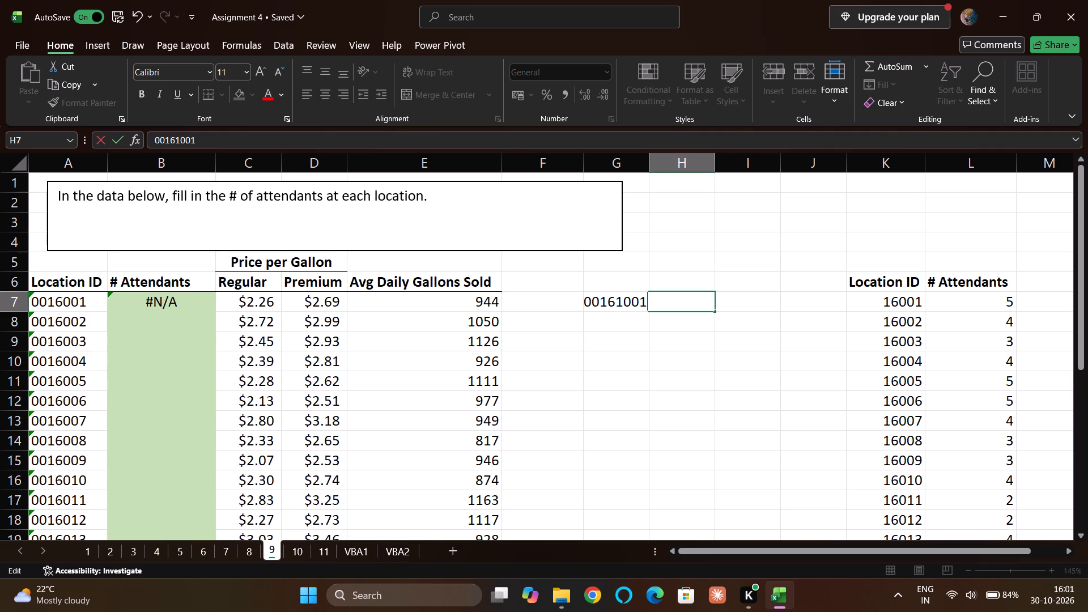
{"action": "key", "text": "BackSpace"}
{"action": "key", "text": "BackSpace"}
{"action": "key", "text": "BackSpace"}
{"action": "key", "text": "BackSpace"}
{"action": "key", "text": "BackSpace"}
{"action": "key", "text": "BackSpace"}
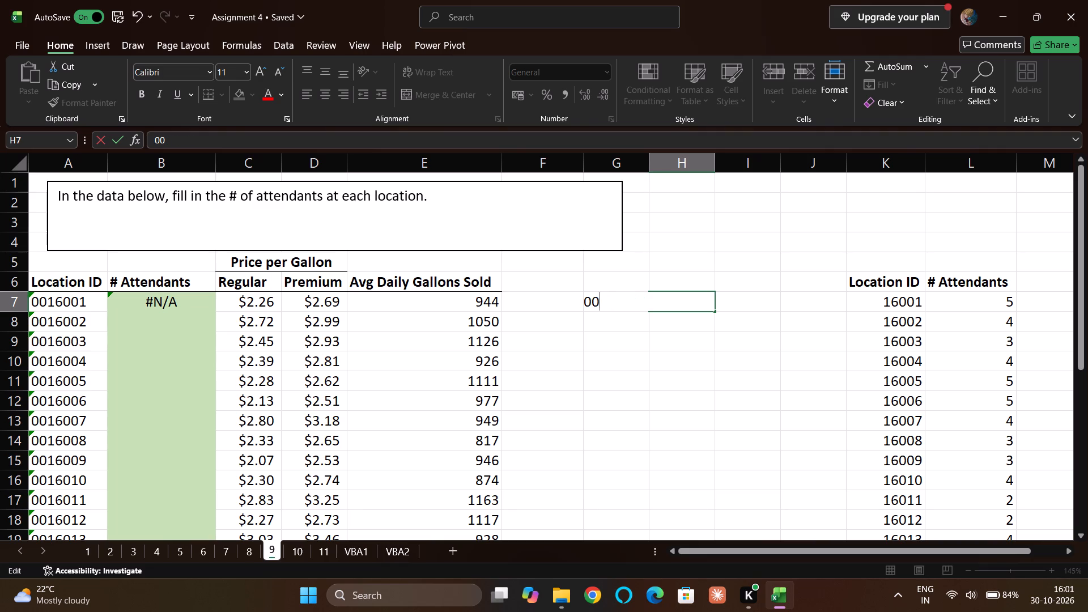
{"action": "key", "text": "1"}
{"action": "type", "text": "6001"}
Prefix H7's entry with an apostrophe so the sample ID is stored as text, '0016001.
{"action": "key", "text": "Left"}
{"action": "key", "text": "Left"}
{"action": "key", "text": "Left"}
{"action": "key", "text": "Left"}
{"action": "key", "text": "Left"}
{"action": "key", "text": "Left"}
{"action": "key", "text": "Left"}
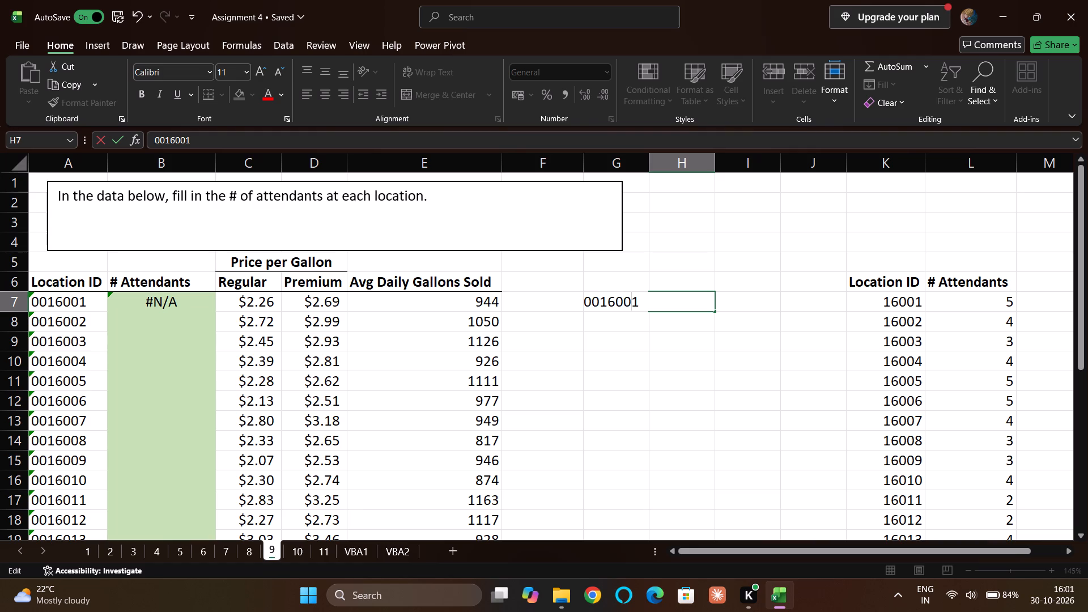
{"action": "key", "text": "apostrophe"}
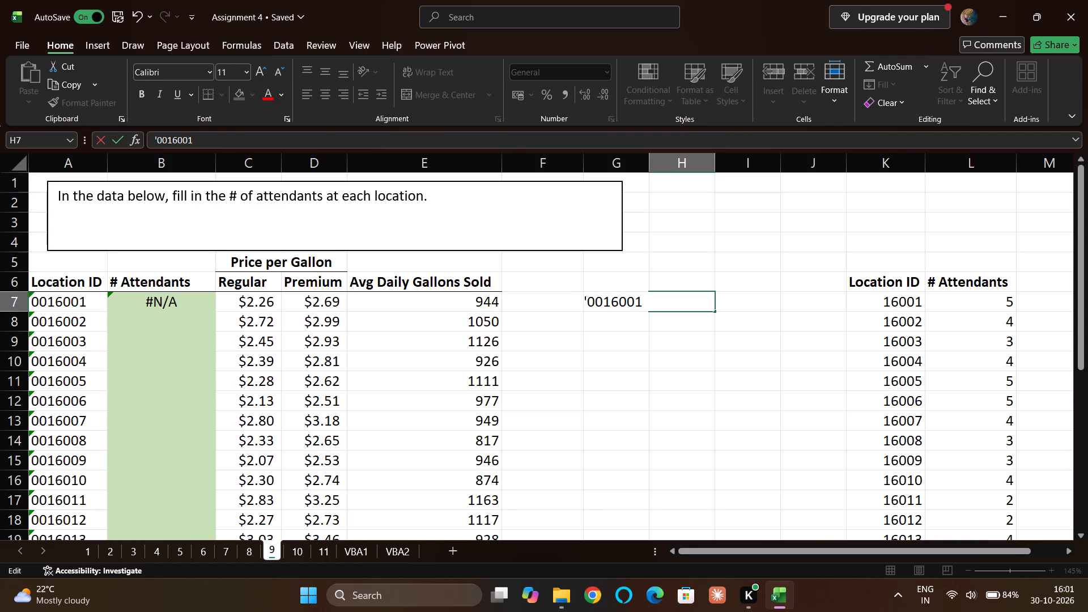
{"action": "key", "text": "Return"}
Enter =LEFT(H7,3) in I7 to extract the first three characters of the text ID.
{"action": "left_click", "coordinate": [739, 296]}
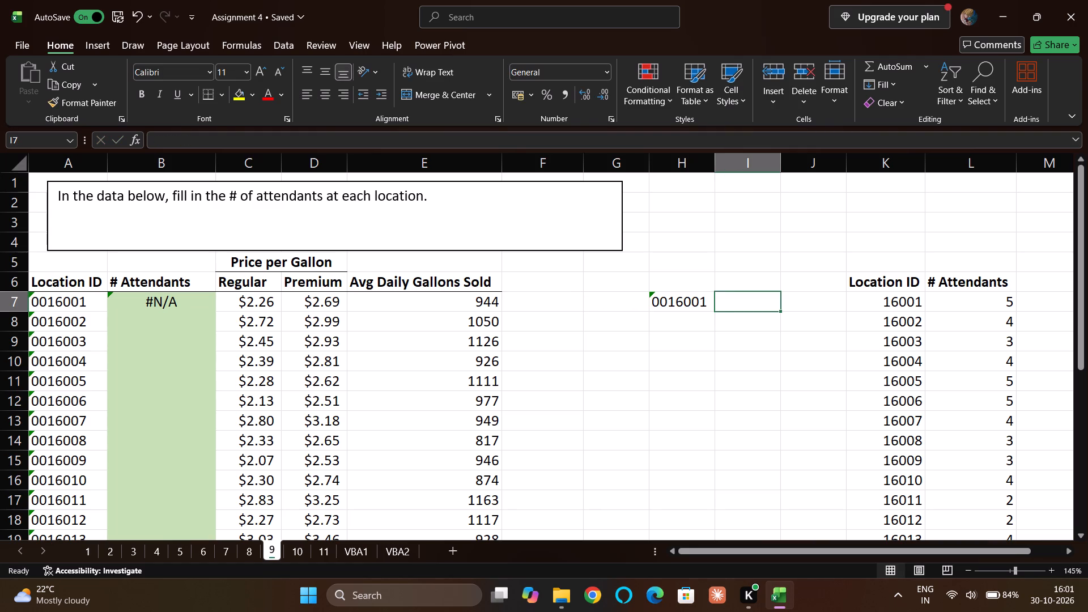
{"action": "key", "text": "equal"}
{"action": "type", "text": "left"}
{"action": "key", "text": "Tab"}
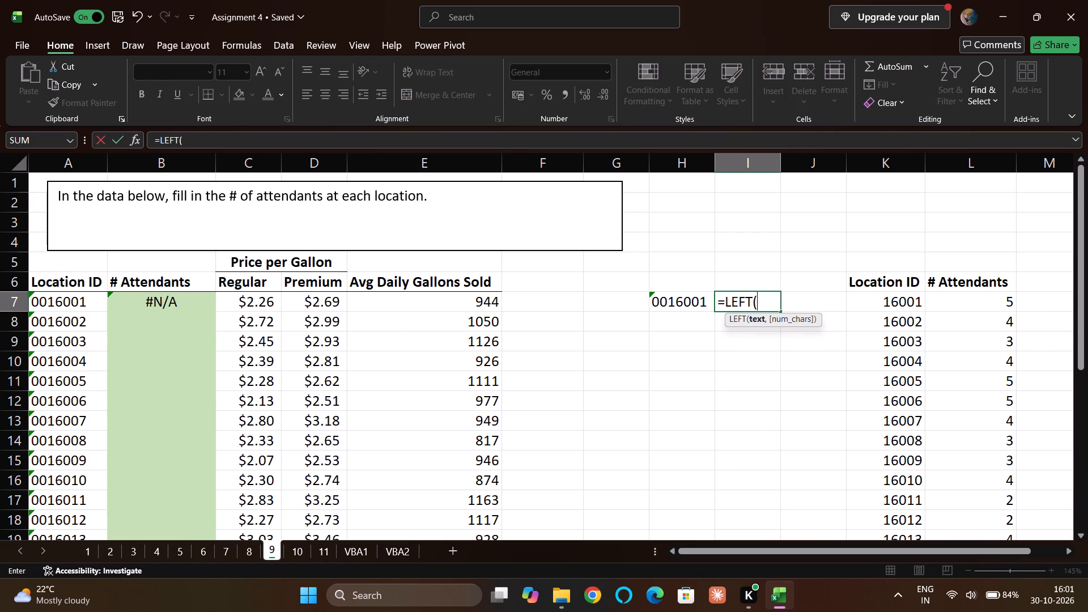
{"action": "left_click", "coordinate": [692, 297]}
{"action": "key", "text": "comma"}
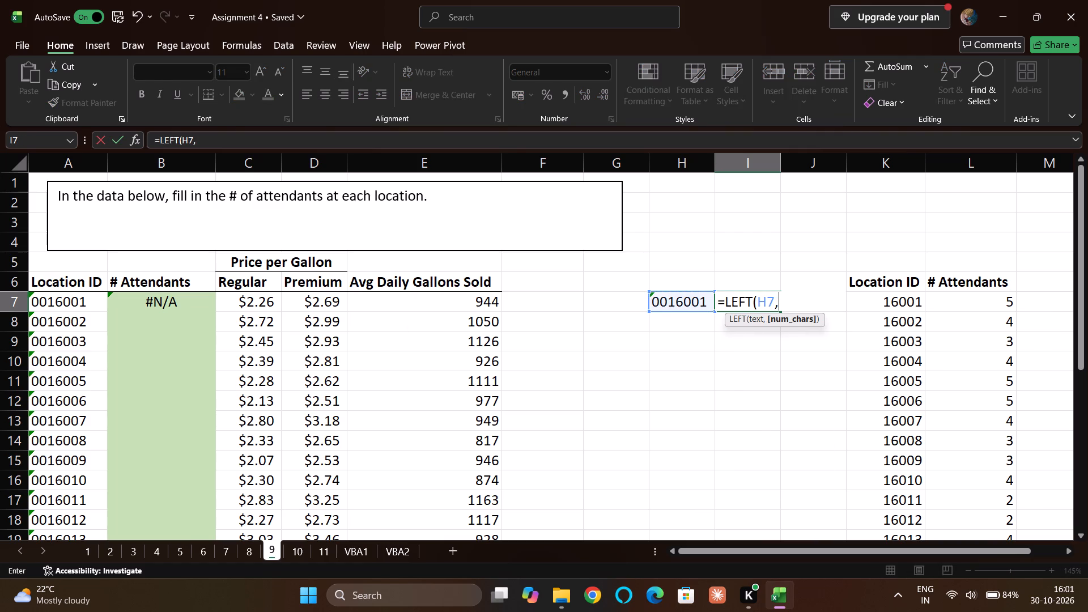
{"action": "key", "text": "3"}
{"action": "key", "text": "shift+parenright"}
{"action": "key", "text": "Return"}
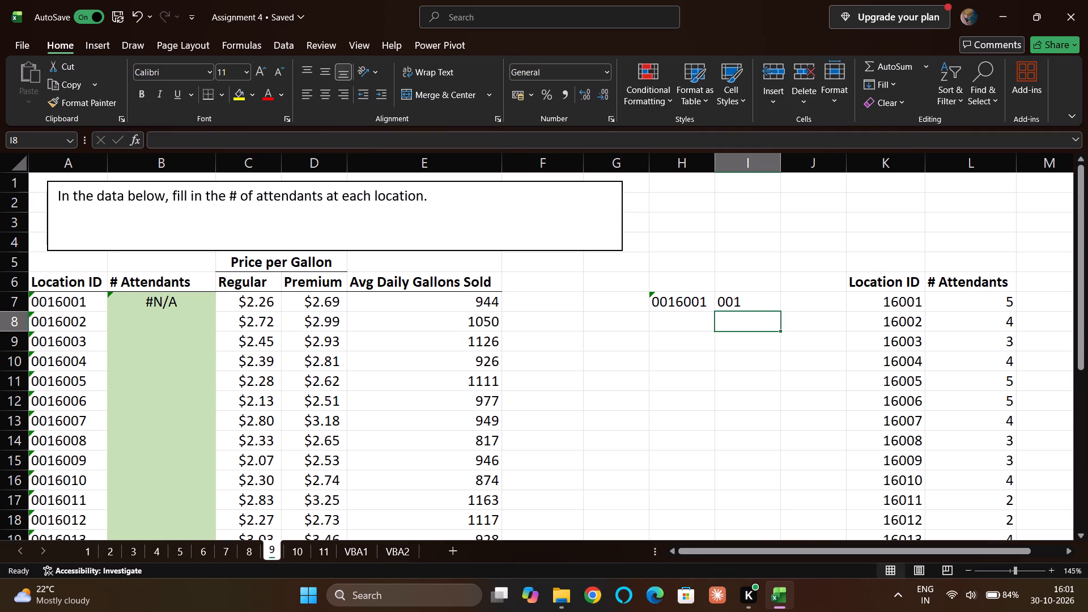
{"action": "left_click", "coordinate": [762, 302]}
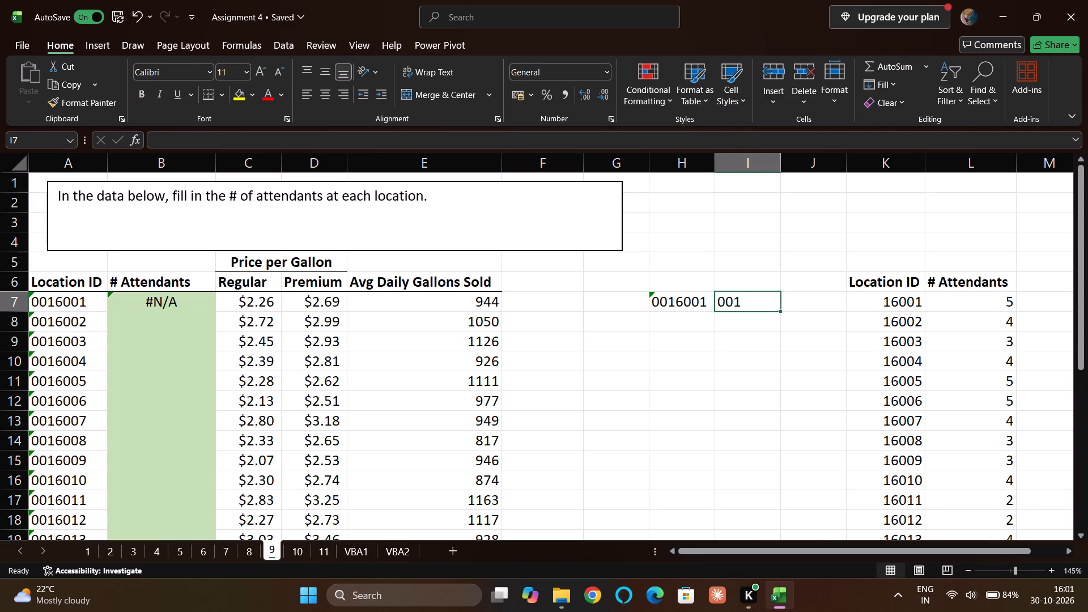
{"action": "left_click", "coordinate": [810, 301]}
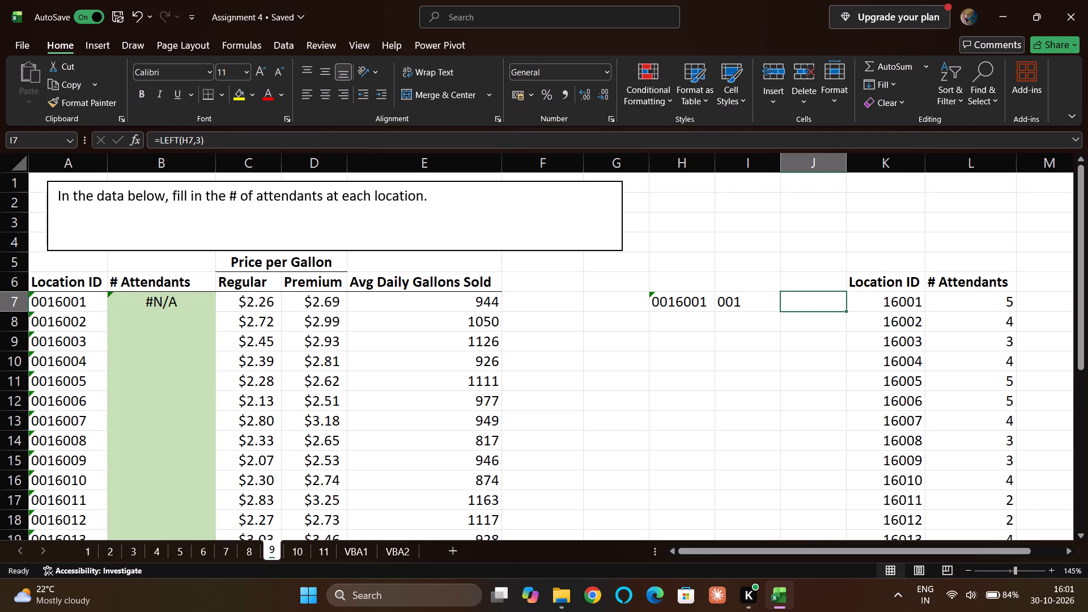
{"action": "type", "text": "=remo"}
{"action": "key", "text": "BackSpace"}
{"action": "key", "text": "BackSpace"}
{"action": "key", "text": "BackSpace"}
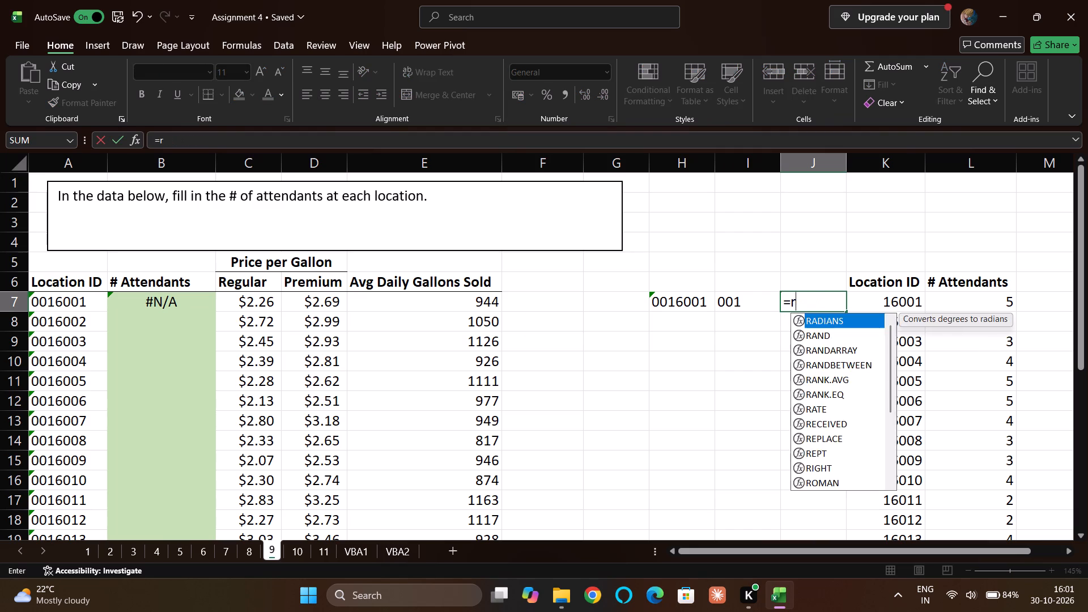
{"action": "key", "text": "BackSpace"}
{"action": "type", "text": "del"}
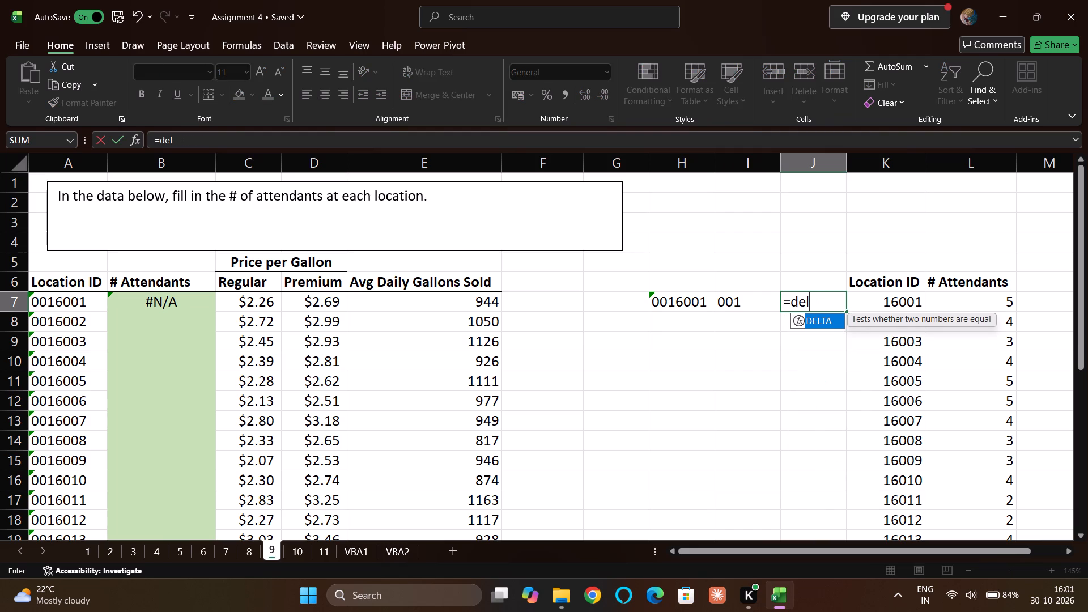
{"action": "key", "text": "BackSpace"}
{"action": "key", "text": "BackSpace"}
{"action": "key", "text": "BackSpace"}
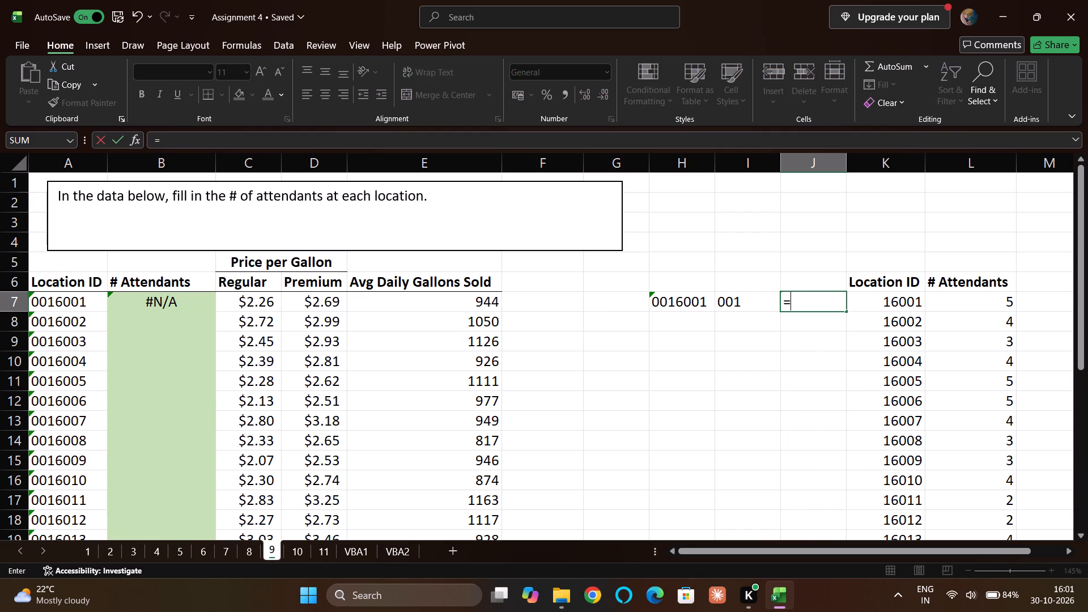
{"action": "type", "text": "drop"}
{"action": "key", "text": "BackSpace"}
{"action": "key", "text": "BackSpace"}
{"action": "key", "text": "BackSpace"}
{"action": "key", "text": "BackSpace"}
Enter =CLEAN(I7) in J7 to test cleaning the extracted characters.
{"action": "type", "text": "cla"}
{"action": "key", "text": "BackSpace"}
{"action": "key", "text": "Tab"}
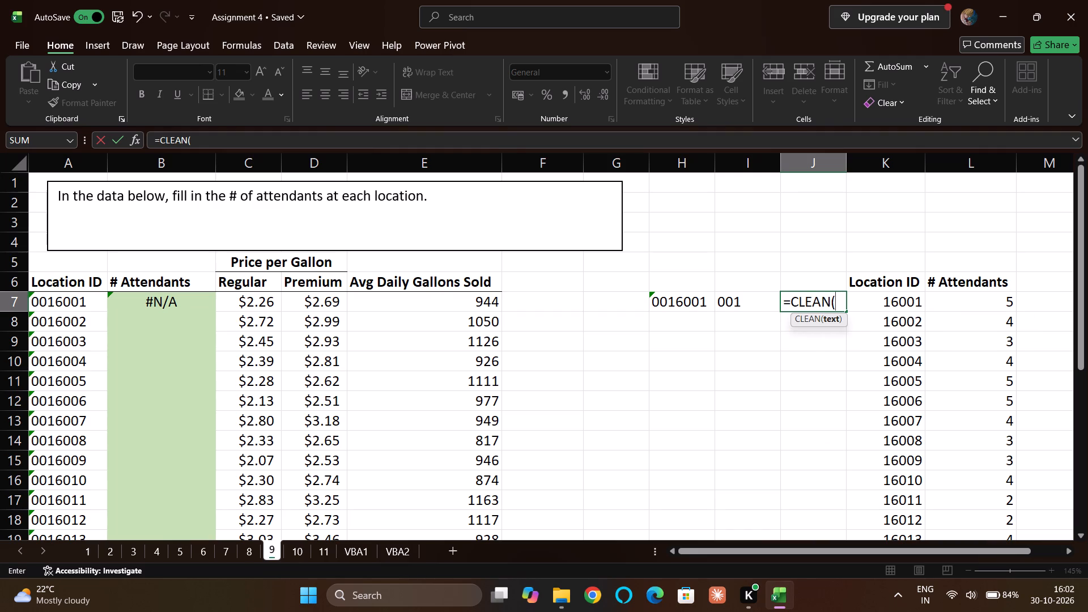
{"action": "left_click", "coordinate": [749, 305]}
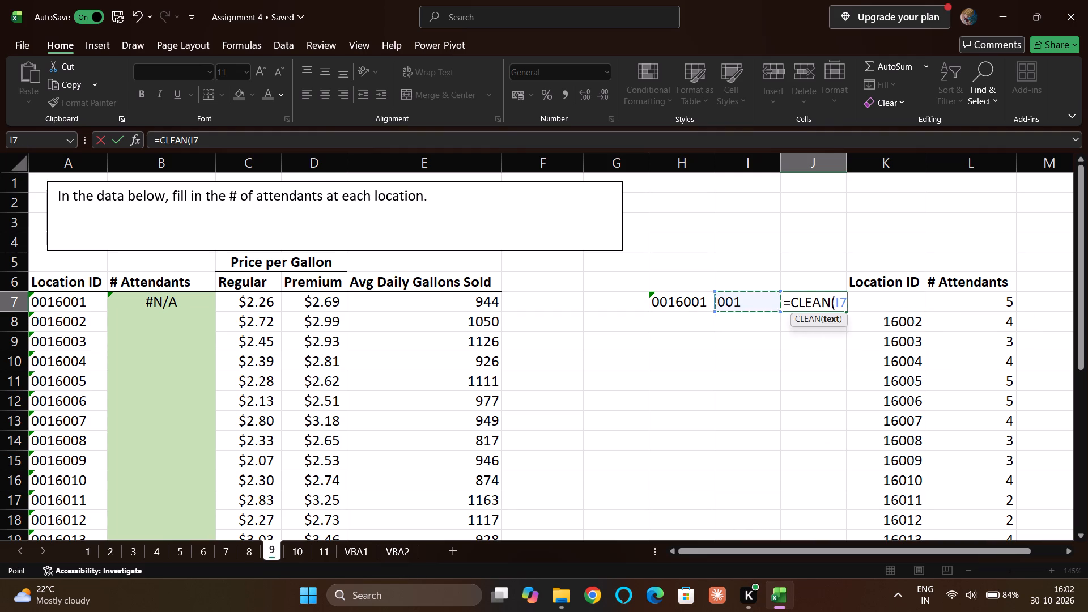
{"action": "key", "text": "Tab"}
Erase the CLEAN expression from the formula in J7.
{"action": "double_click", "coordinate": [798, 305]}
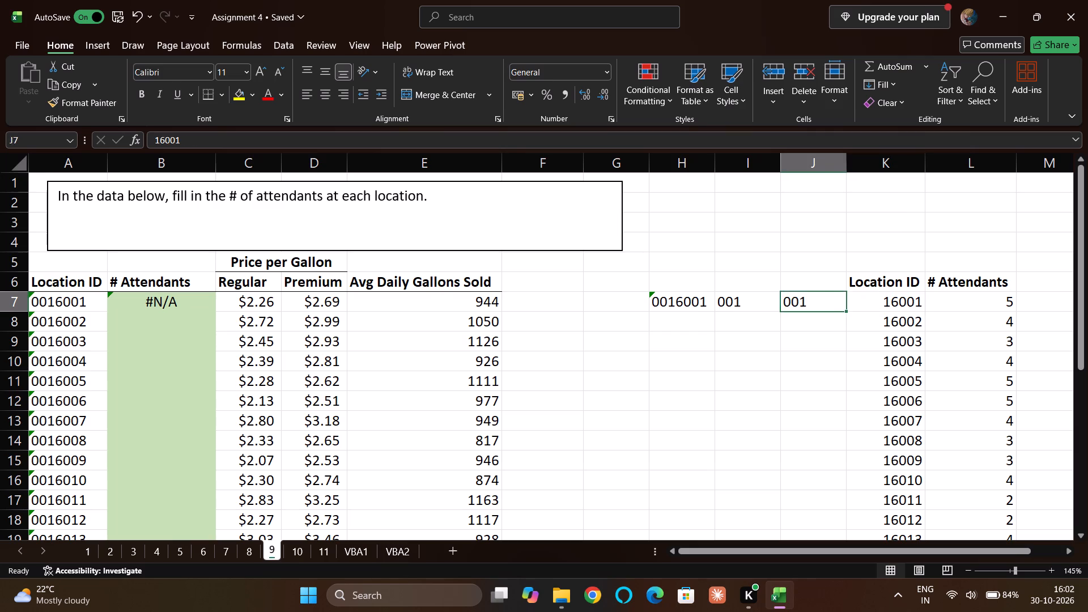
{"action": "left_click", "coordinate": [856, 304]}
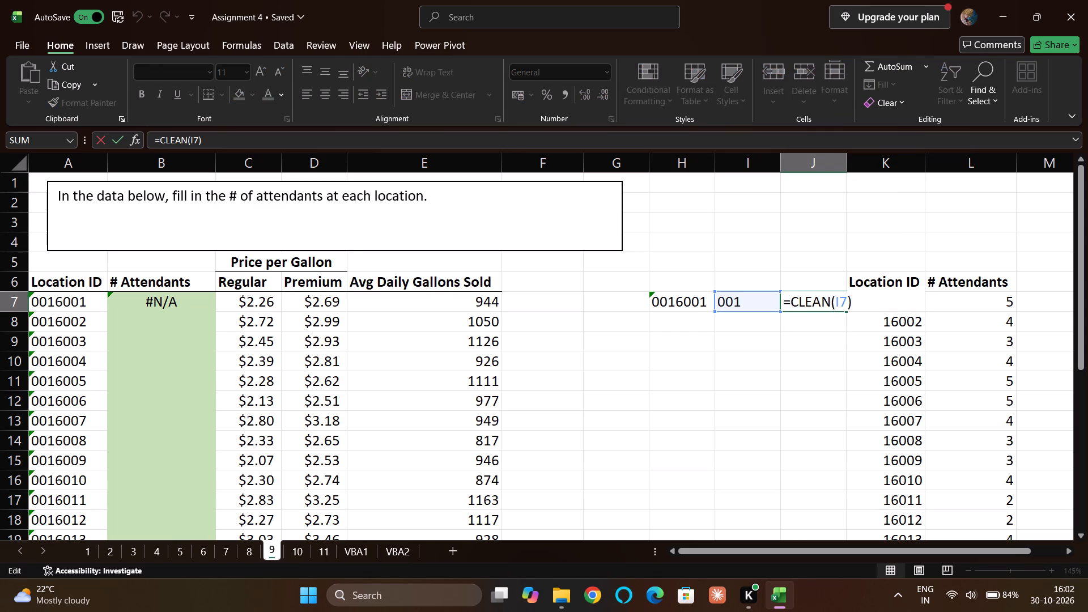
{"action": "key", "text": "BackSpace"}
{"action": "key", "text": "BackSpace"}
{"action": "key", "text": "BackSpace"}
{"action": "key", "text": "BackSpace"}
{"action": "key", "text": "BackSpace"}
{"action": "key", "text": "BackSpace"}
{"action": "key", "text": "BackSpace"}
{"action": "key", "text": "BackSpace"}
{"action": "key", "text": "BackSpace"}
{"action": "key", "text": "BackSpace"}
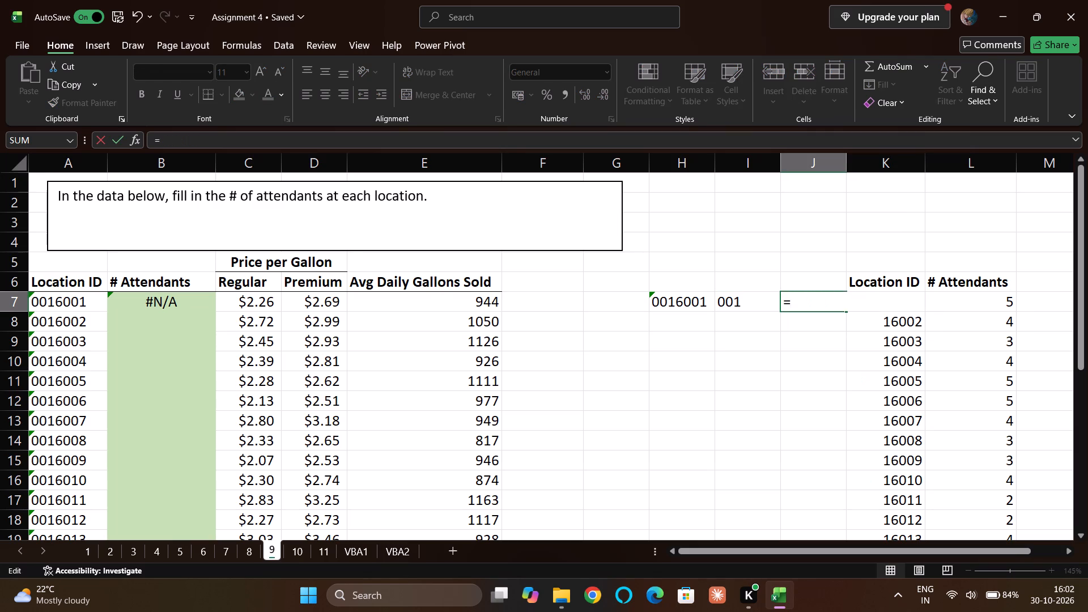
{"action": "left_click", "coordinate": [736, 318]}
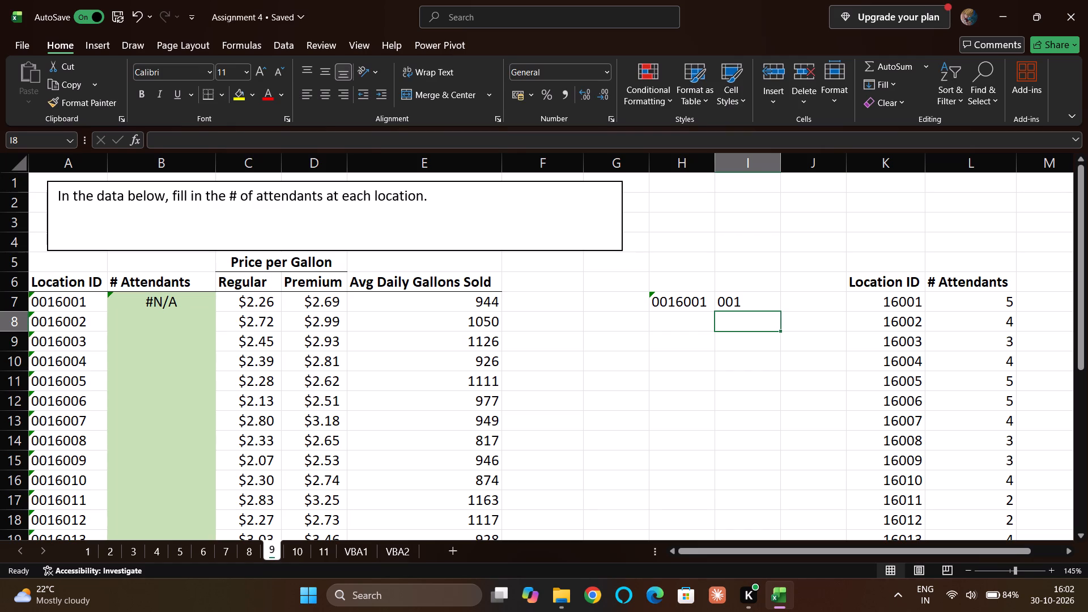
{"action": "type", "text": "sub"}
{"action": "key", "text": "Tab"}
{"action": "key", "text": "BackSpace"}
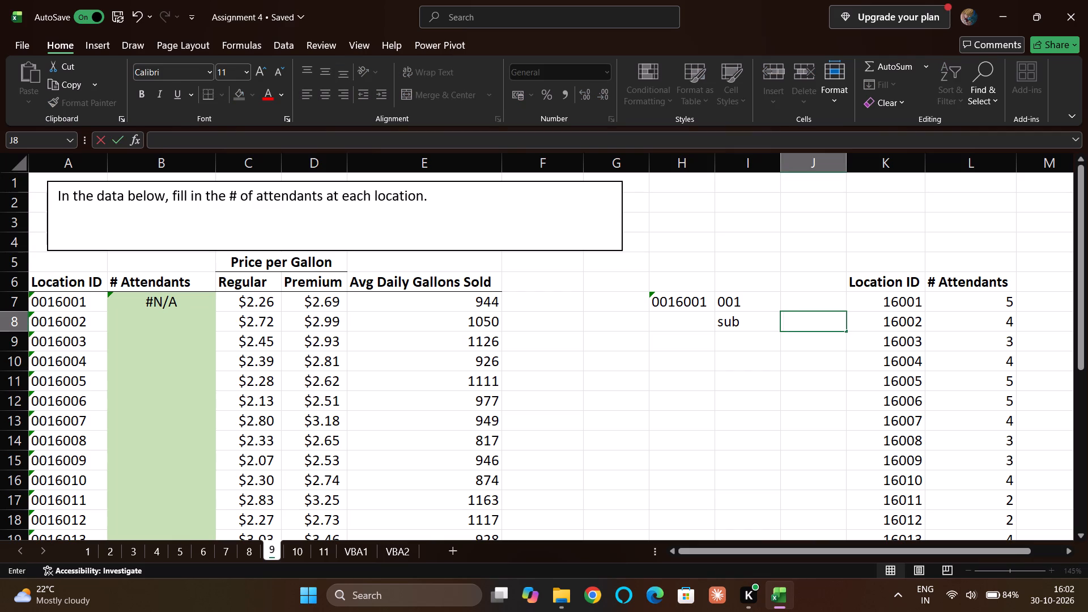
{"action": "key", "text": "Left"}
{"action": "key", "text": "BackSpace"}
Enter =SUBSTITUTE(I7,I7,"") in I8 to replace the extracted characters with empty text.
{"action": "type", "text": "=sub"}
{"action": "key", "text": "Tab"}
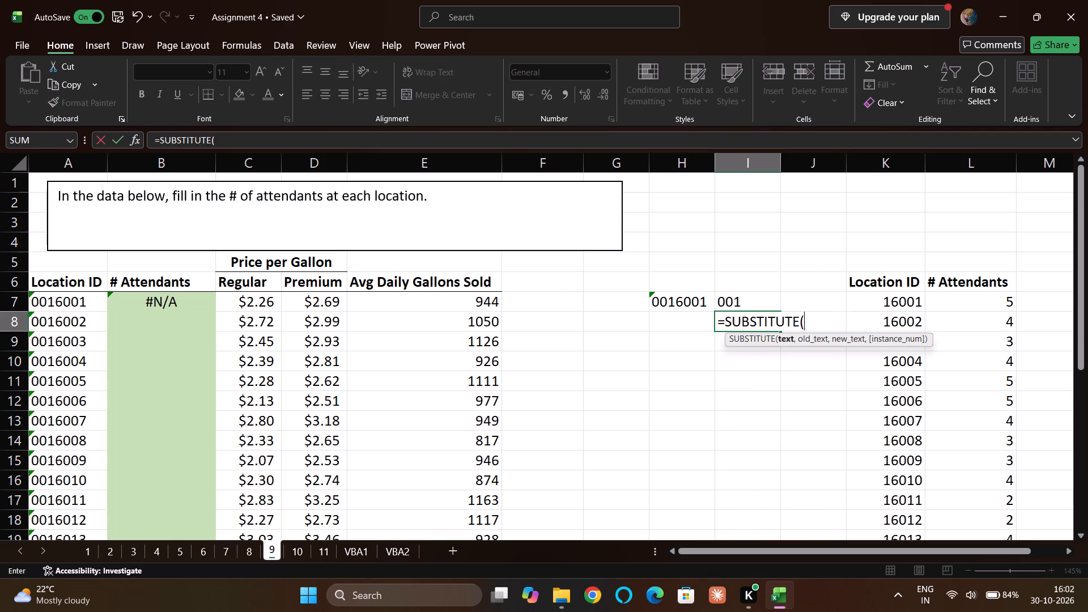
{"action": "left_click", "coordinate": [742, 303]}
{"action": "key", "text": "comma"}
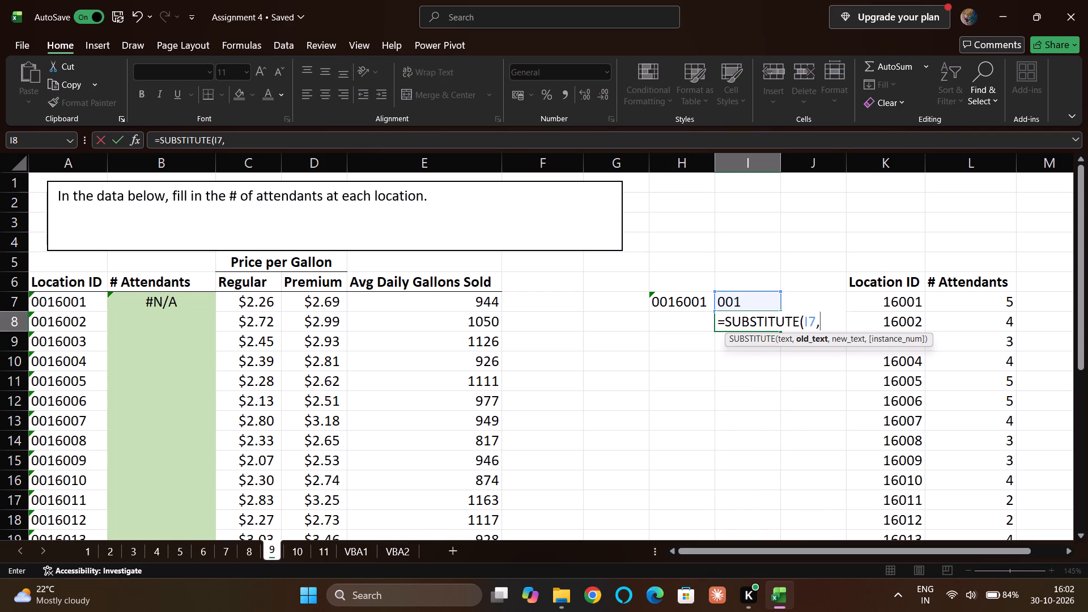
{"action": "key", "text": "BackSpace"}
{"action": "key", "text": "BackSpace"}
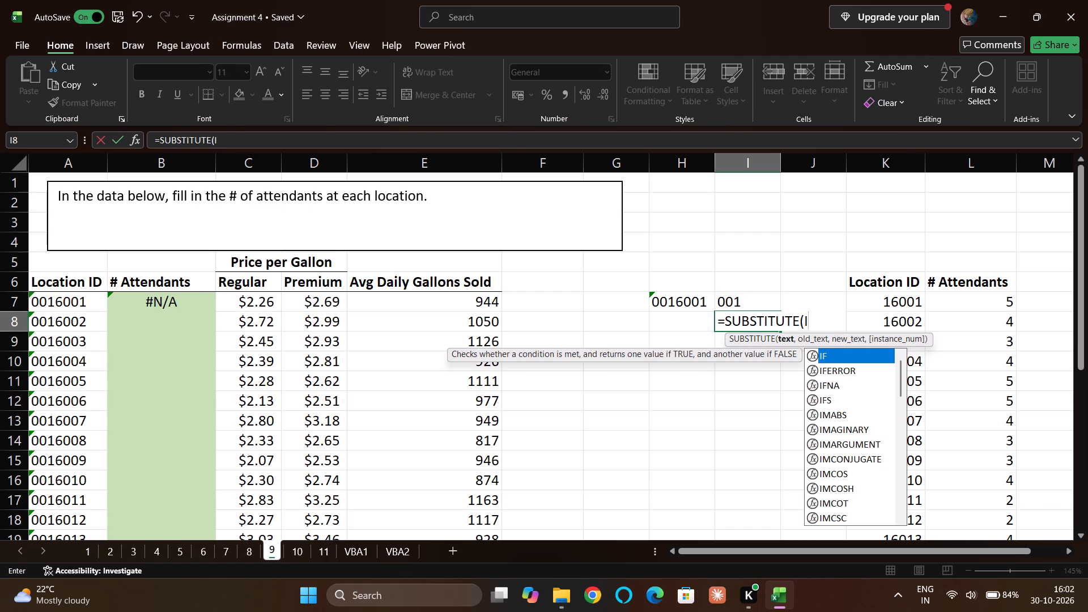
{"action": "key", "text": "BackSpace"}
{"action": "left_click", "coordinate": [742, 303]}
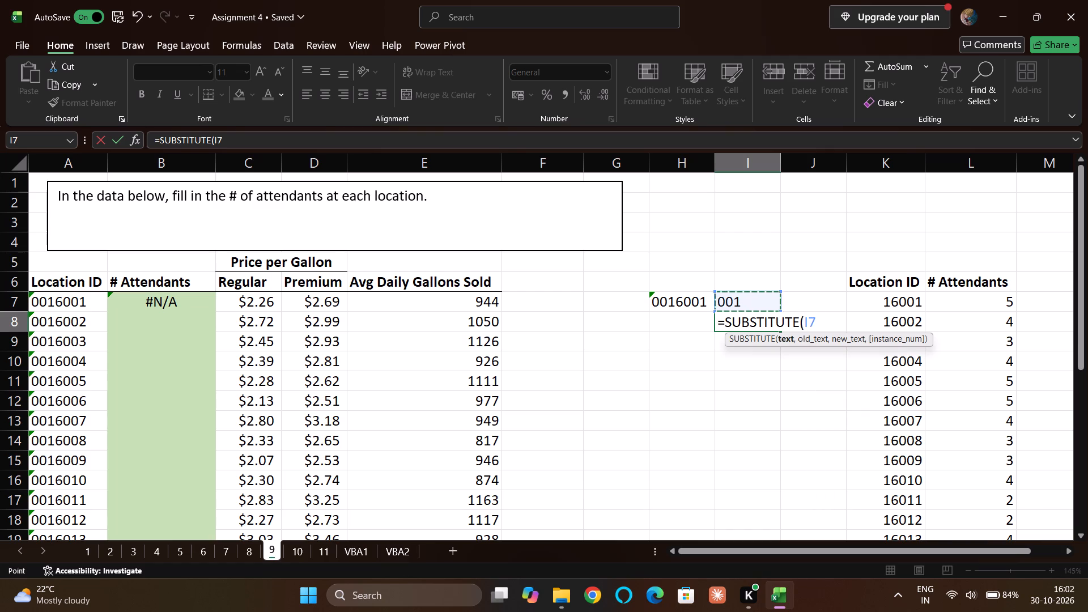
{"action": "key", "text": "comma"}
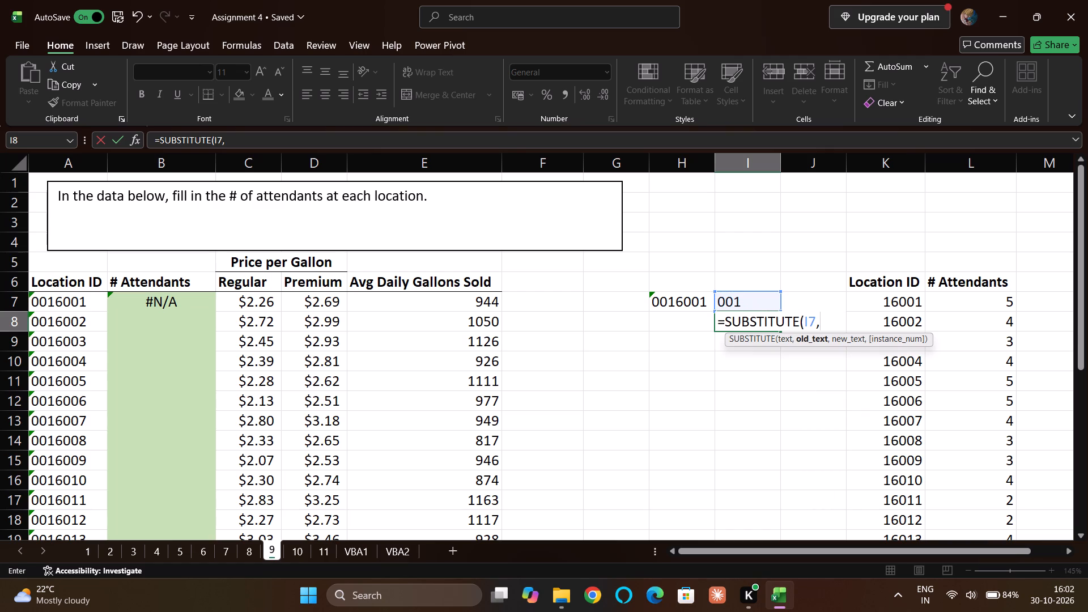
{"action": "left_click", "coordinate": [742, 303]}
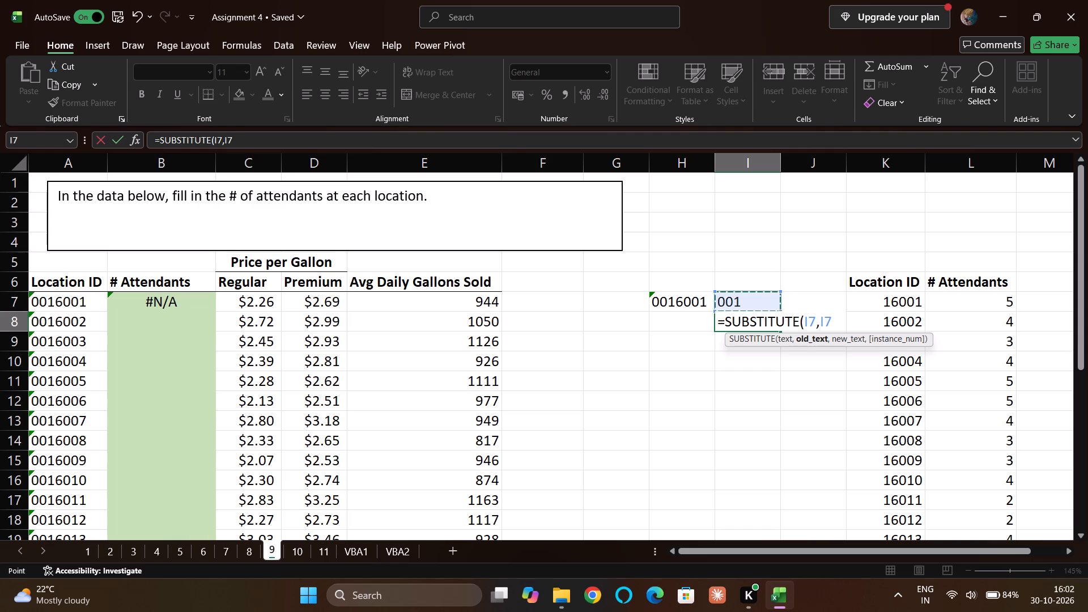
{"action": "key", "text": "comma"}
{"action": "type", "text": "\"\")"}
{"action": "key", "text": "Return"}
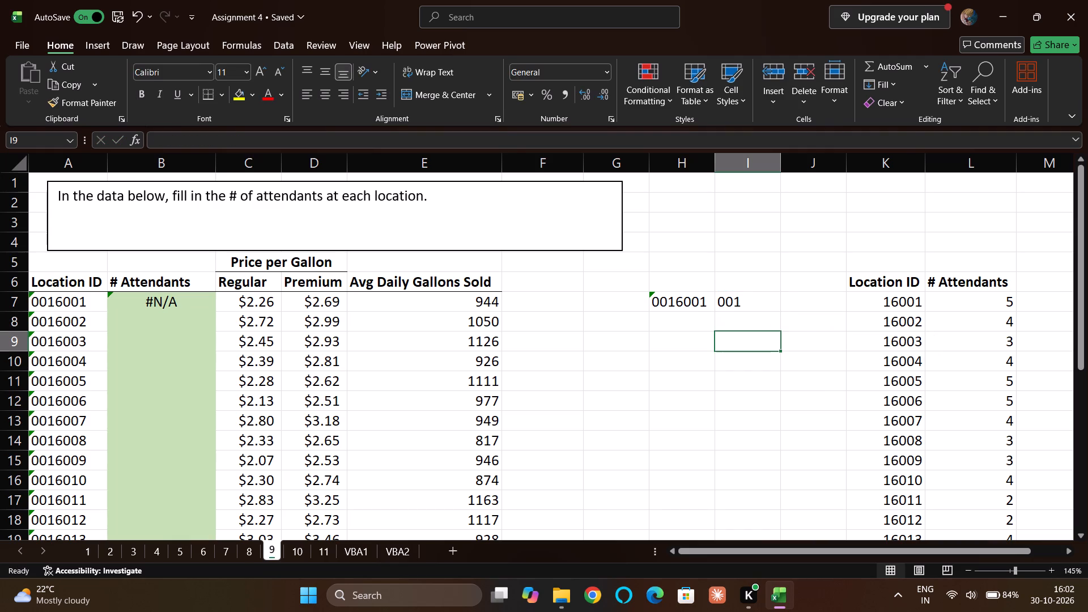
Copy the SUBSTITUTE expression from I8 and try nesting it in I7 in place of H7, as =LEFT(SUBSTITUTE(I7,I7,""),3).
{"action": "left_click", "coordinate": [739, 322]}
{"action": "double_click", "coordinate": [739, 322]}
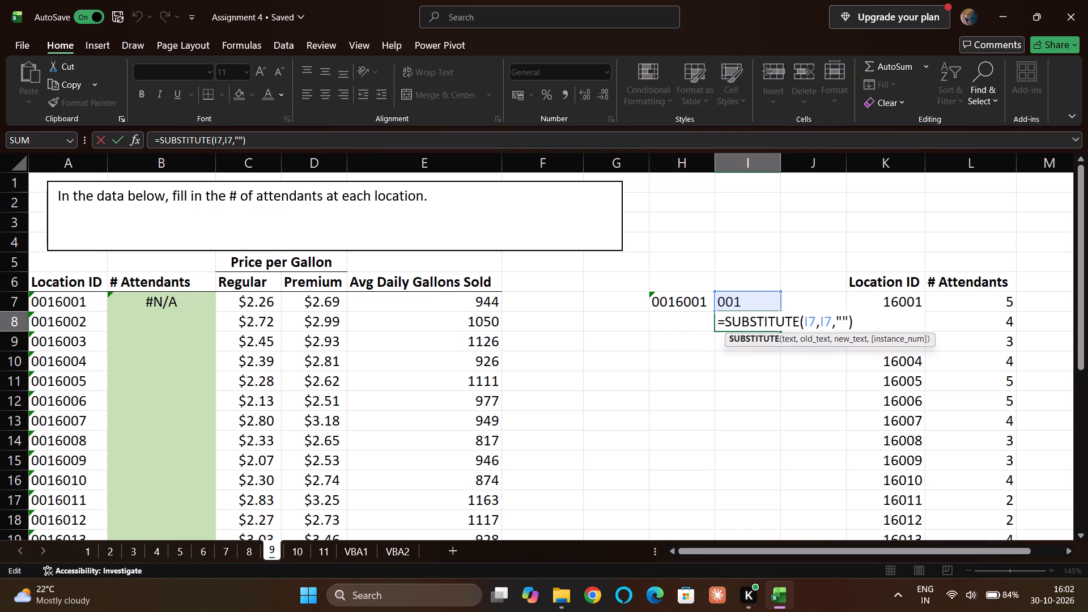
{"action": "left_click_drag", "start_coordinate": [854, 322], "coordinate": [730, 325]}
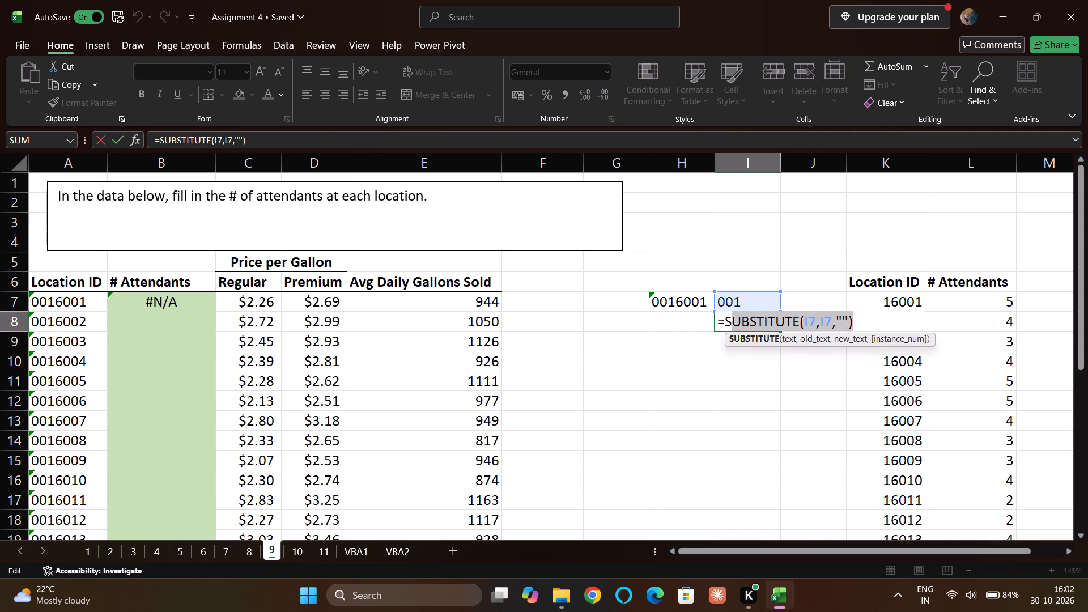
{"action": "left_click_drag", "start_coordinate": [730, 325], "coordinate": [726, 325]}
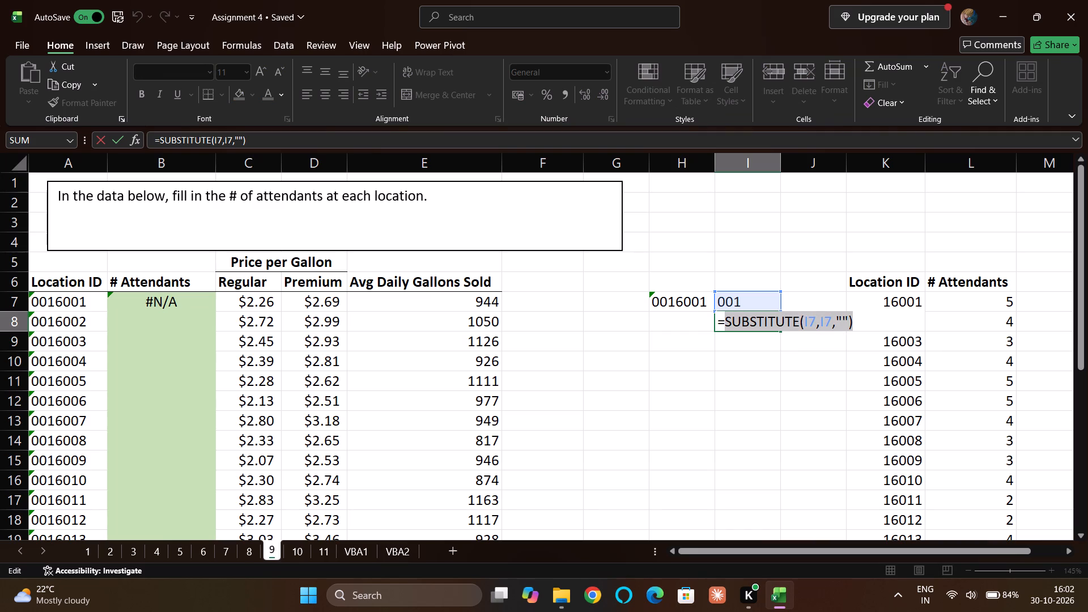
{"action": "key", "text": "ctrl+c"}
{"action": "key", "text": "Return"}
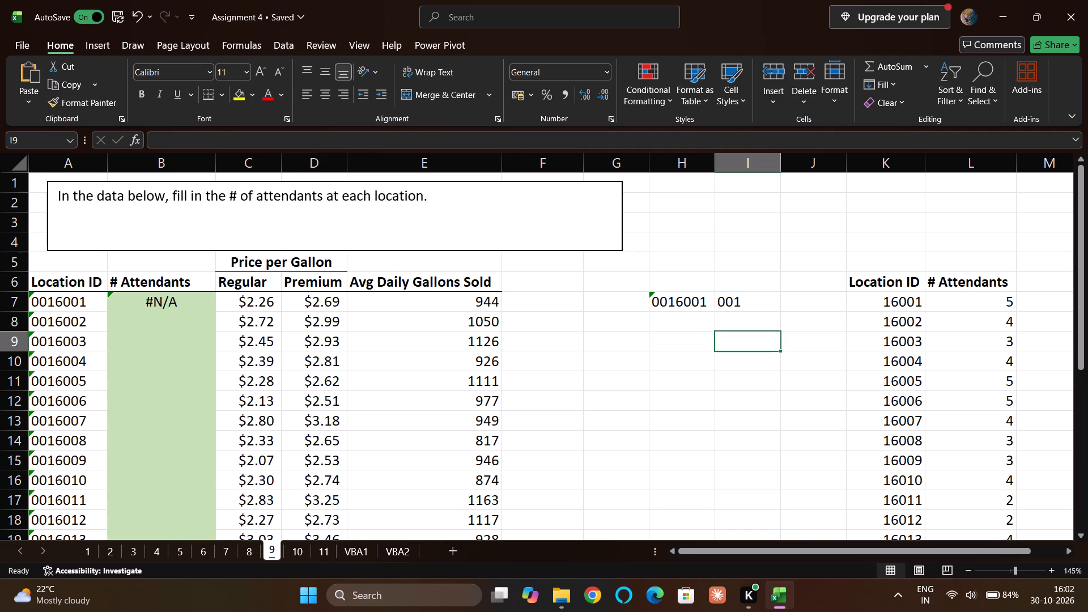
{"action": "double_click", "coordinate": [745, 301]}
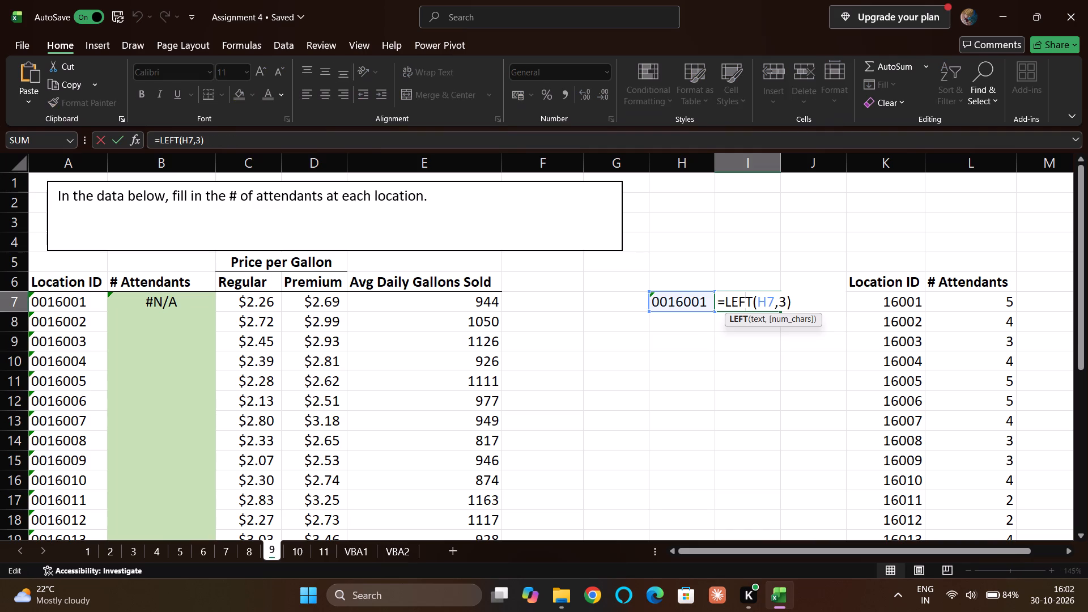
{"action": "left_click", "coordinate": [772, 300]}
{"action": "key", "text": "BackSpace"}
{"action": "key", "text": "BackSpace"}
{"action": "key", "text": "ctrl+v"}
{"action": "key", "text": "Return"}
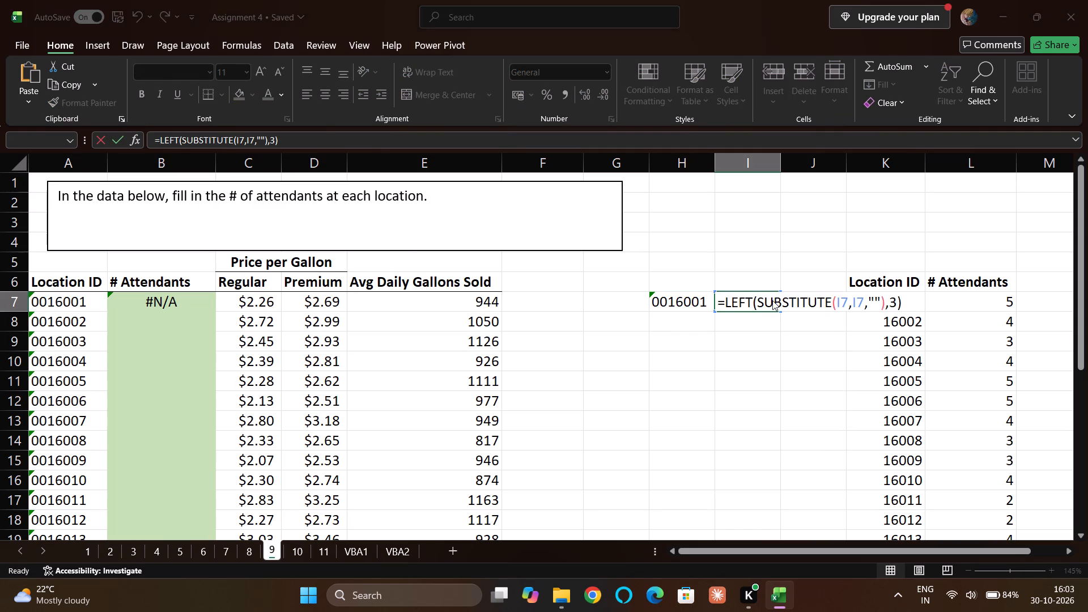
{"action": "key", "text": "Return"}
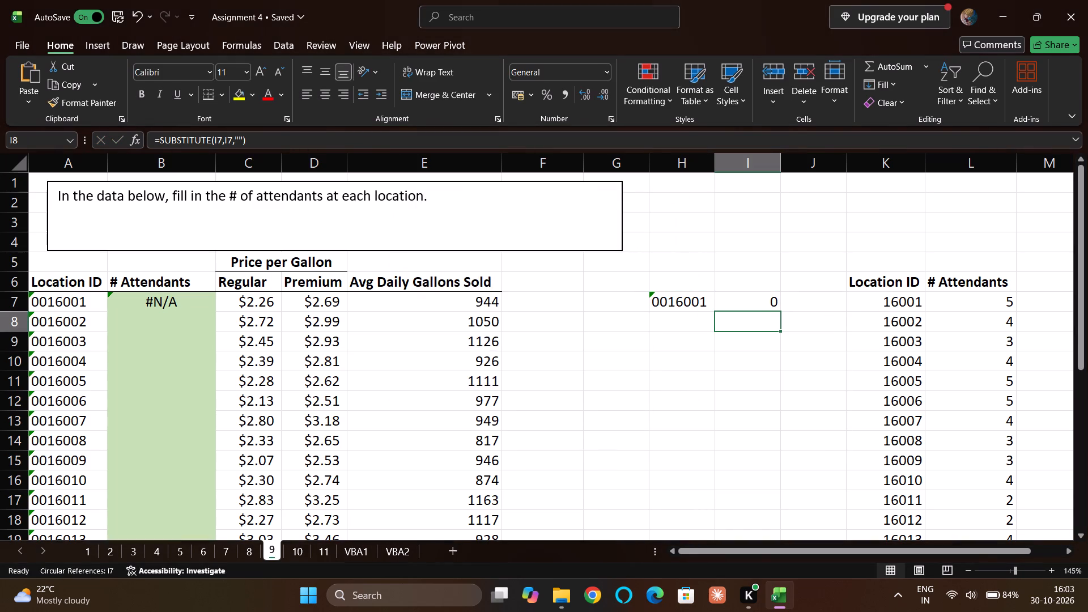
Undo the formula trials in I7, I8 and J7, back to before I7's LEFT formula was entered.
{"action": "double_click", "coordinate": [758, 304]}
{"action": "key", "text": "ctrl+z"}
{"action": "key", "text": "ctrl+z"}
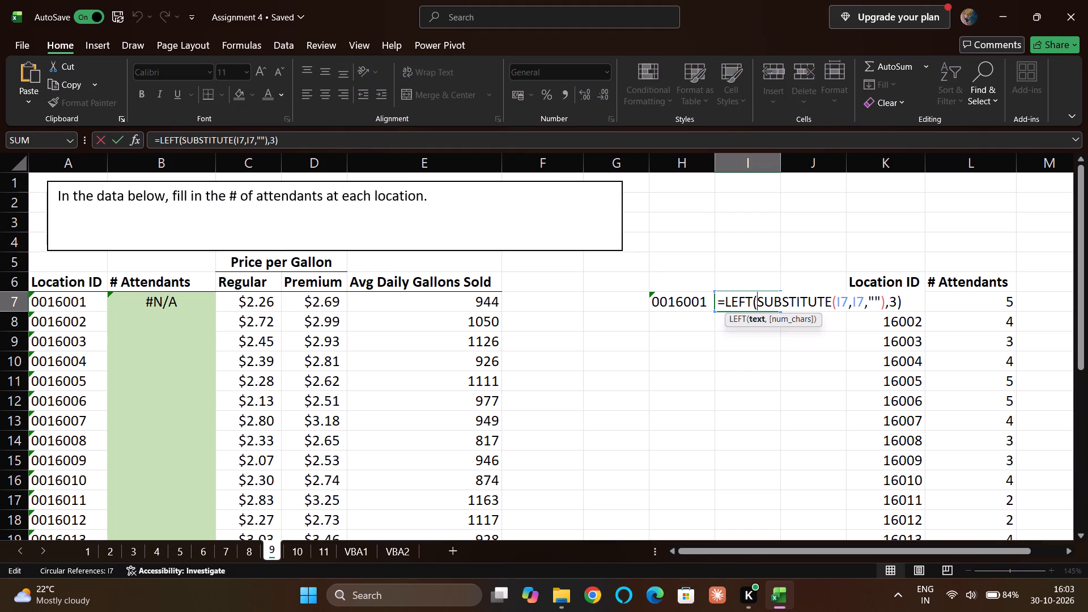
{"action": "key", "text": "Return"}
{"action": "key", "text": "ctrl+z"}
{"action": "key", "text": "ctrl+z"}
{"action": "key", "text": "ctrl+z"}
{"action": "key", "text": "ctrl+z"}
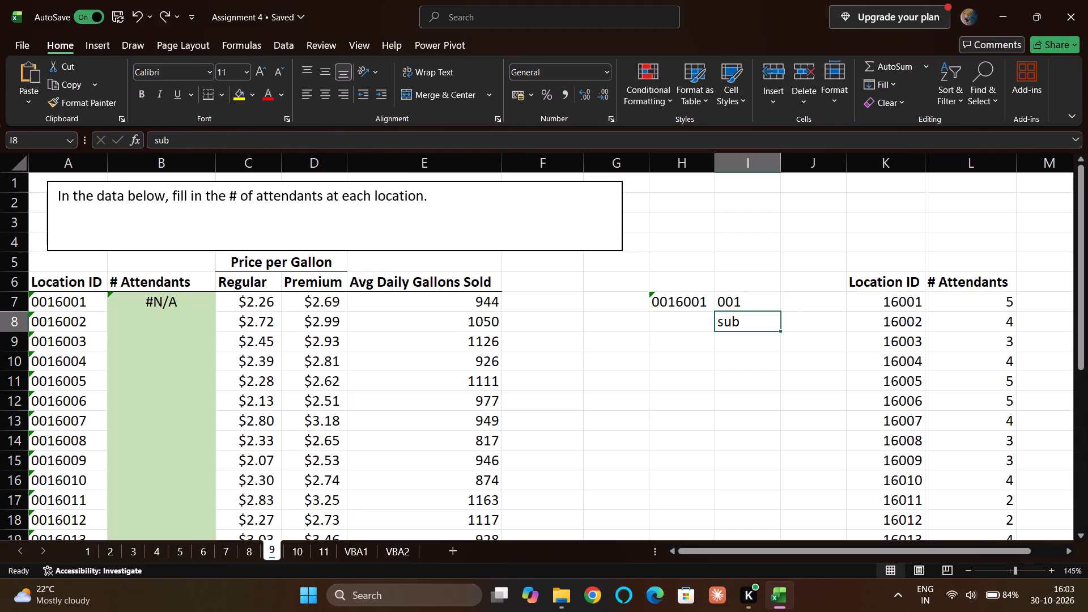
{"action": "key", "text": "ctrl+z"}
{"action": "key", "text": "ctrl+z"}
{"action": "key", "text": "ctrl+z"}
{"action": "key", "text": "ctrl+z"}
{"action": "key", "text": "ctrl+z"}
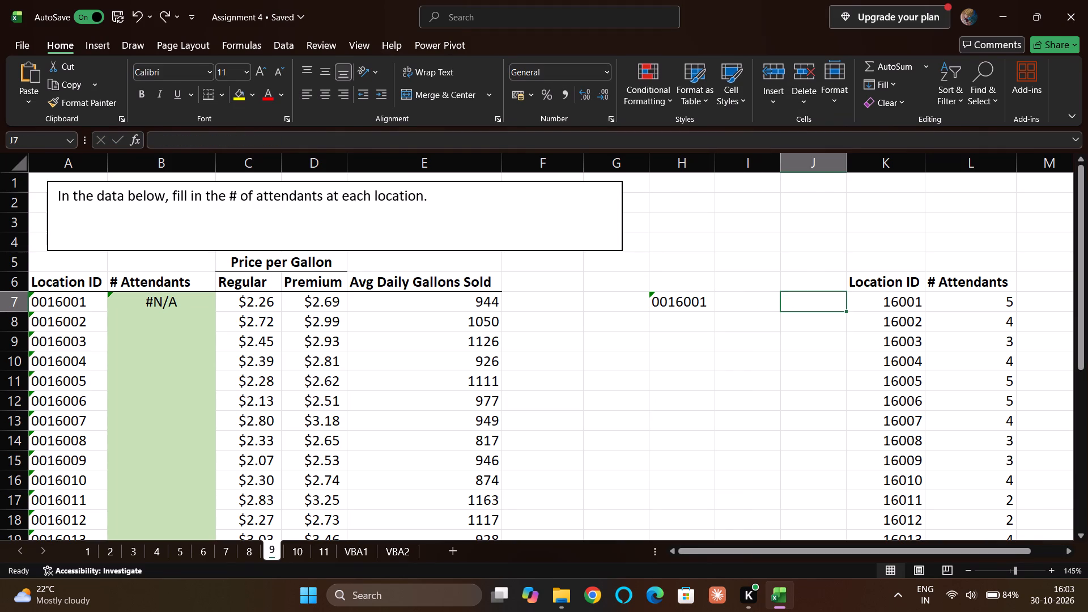
Enter =LEFT(H7,3) in I7 to extract the first three characters of the sample ID.
{"action": "key", "text": "equal"}
{"action": "type", "text": "left"}
{"action": "key", "text": "Tab"}
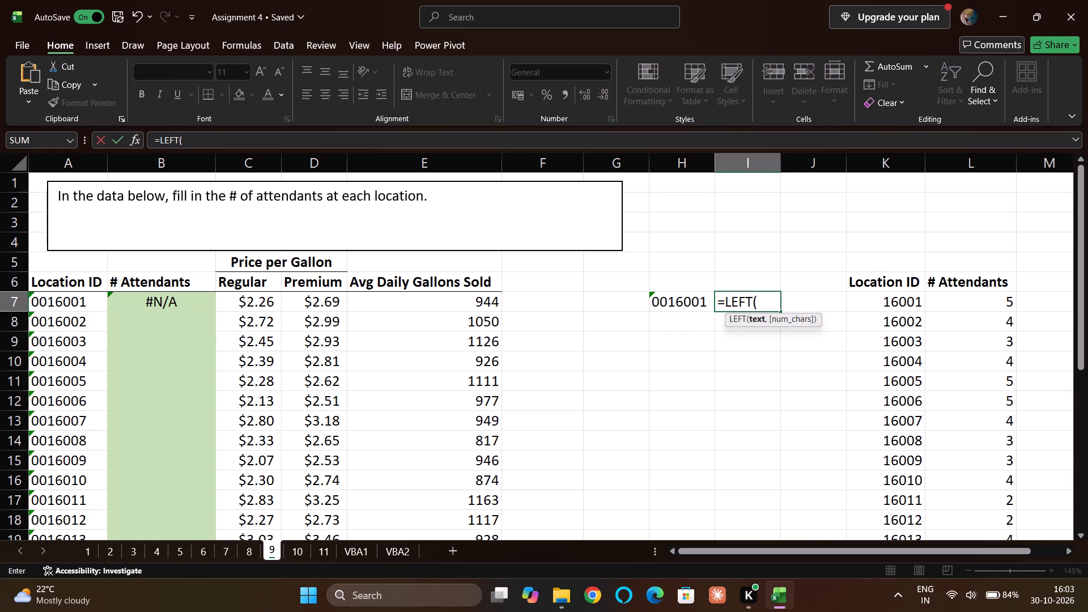
{"action": "left_click", "coordinate": [701, 303]}
{"action": "key", "text": "comma"}
{"action": "key", "text": "3"}
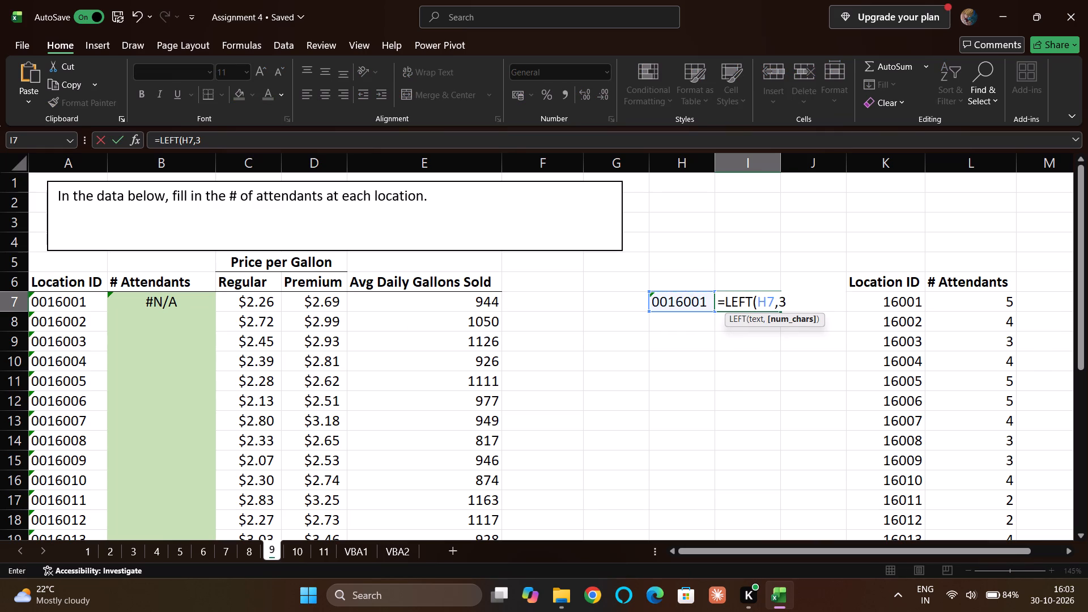
{"action": "key", "text": "Tab"}
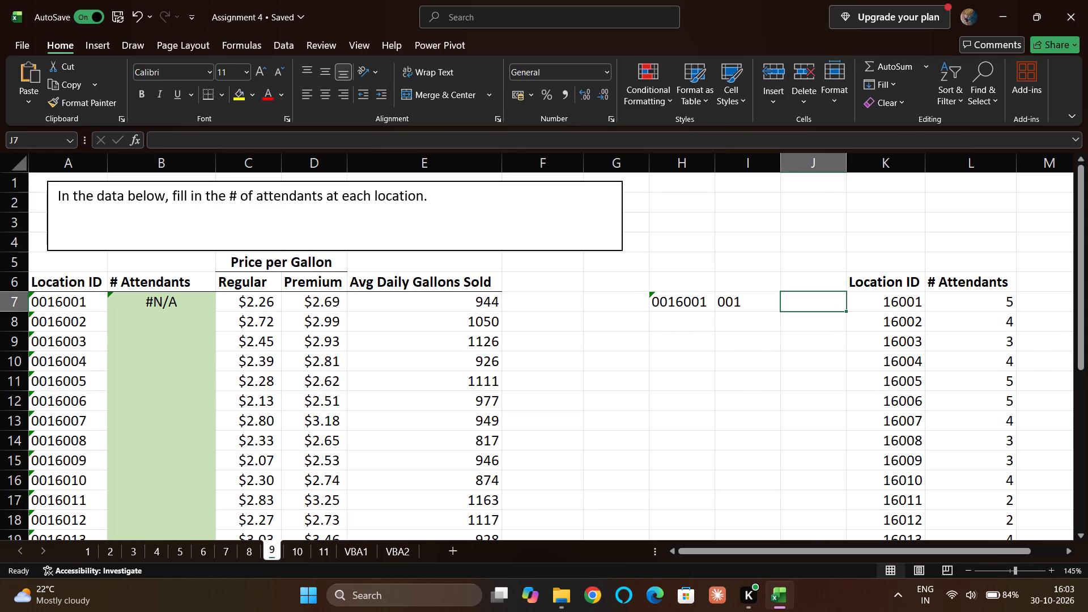
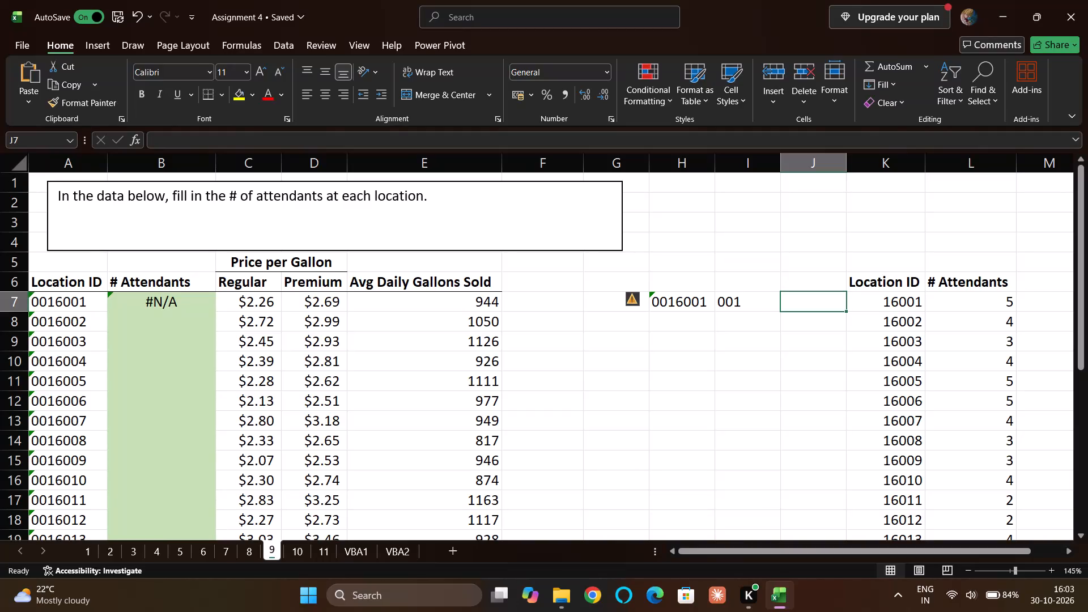
Change the LEFT formula in I7 to =LEFT(H7,2) so it extracts only the first two characters of the sample ID.
{"action": "double_click", "coordinate": [742, 295]}
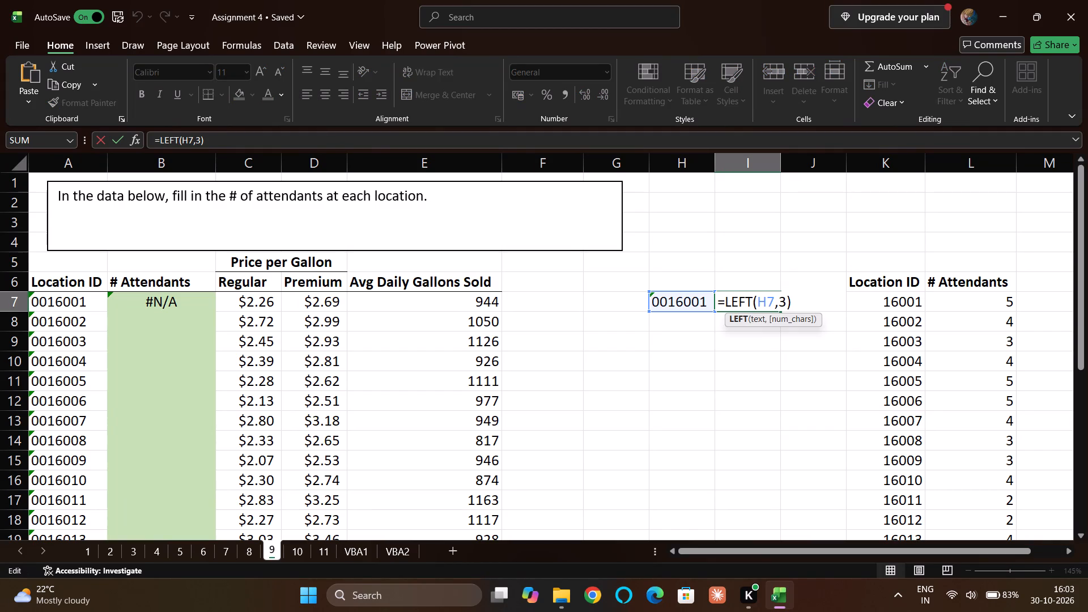
{"action": "left_click", "coordinate": [789, 301]}
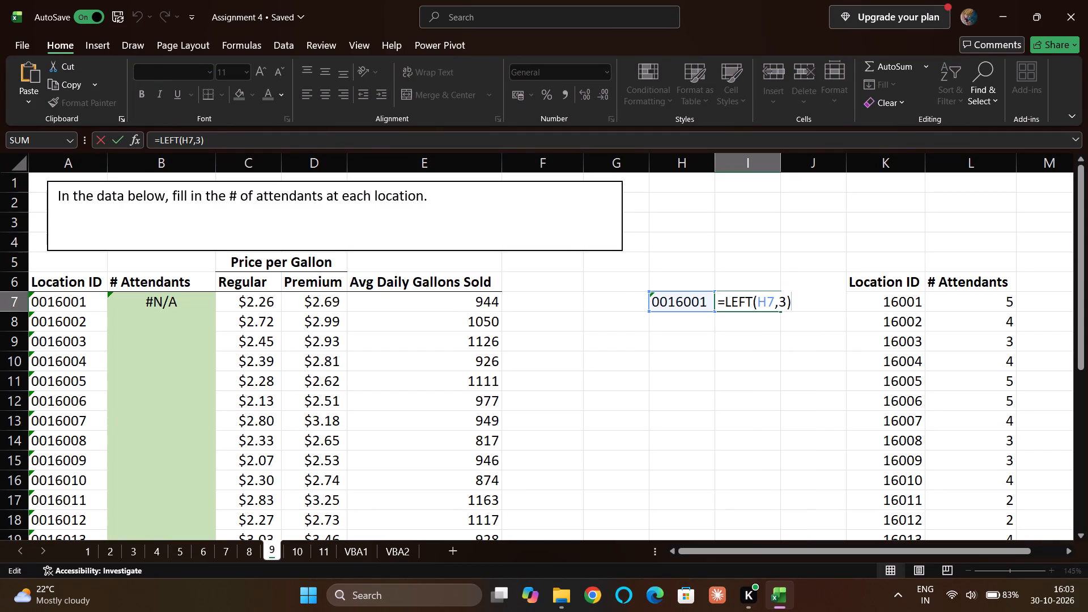
{"action": "key", "text": "Left"}
{"action": "key", "text": "BackSpace"}
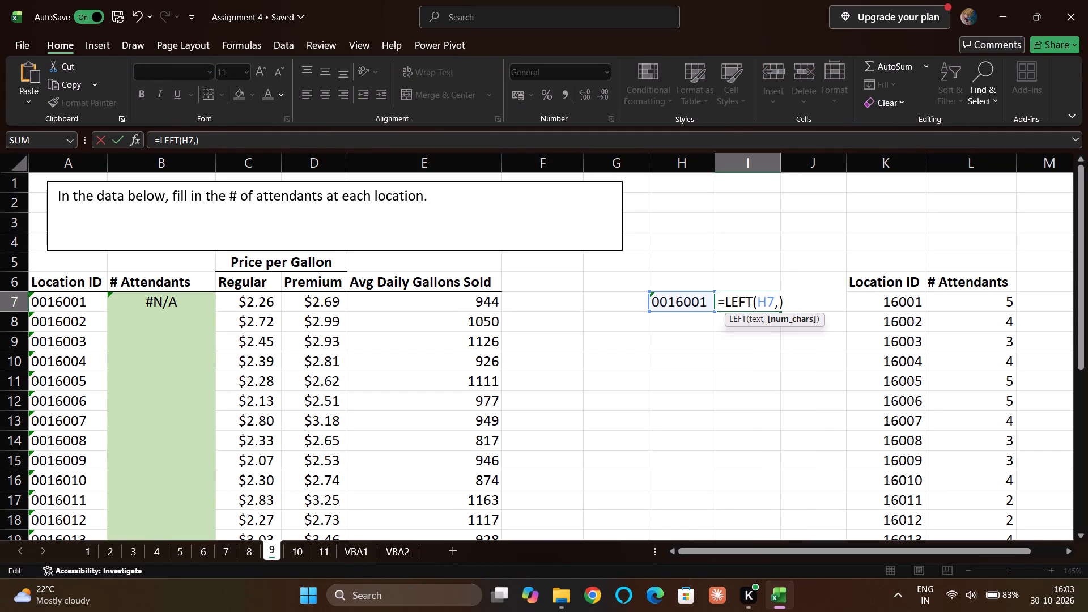
{"action": "key", "text": "2"}
{"action": "key", "text": "Return"}
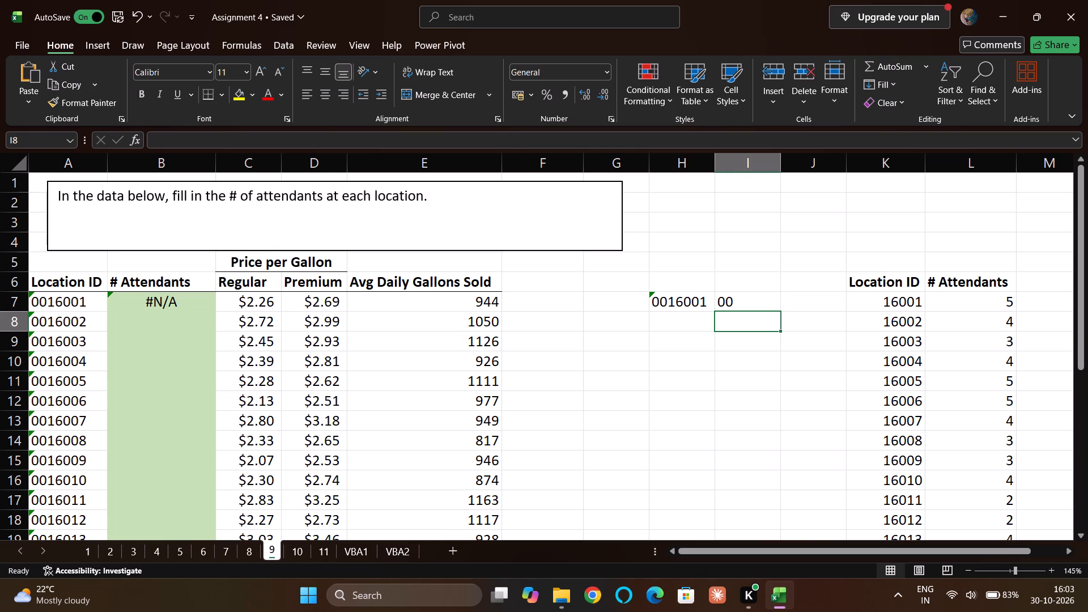
Enter =SUBSTITUTE(I7,I7,"") in I8 and check it against the LEFT formula in I7.
{"action": "type", "text": "=su"}
{"action": "key", "text": "Tab"}
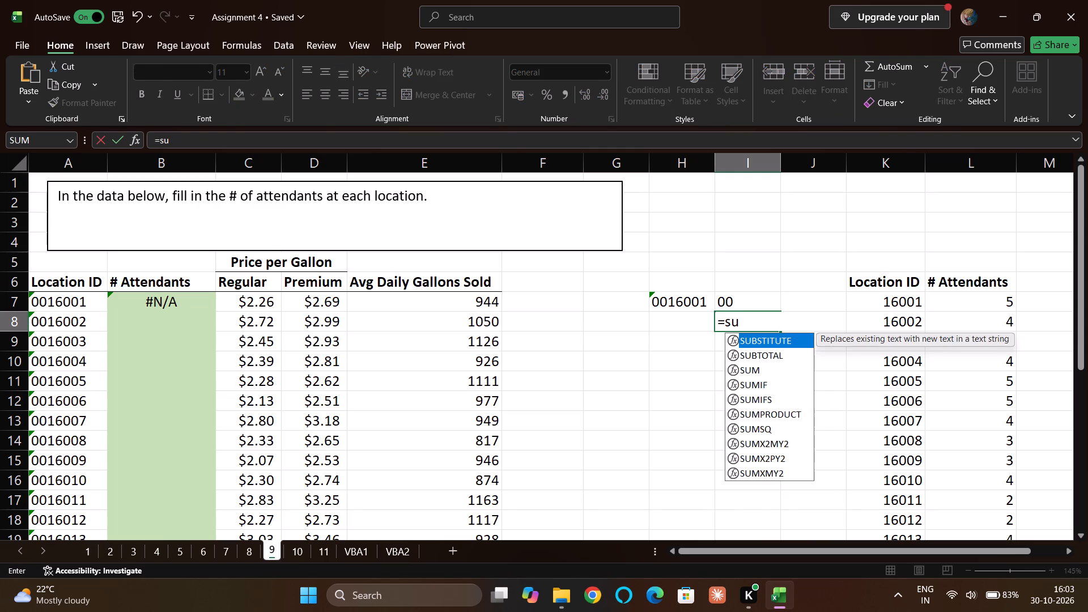
{"action": "left_click", "coordinate": [758, 301]}
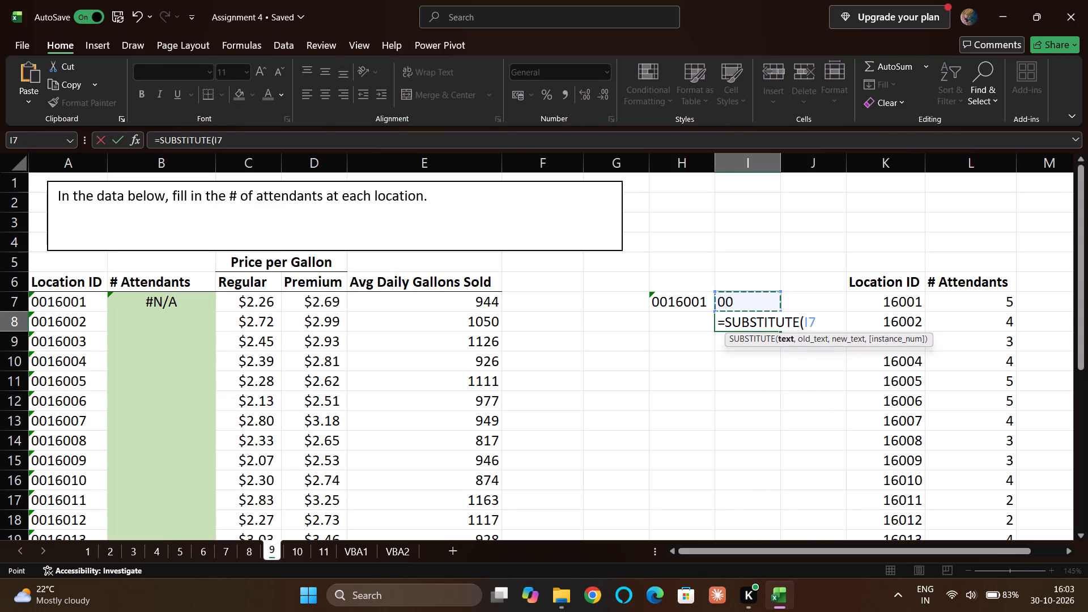
{"action": "key", "text": "comma"}
{"action": "left_click", "coordinate": [758, 301]}
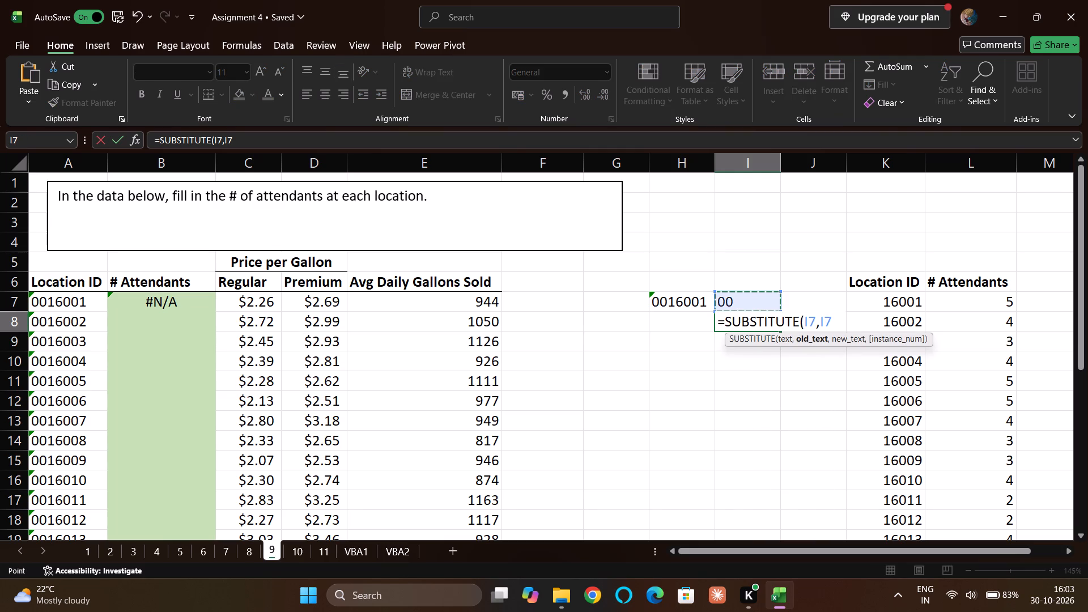
{"action": "key", "text": "comma"}
{"action": "type", "text": "\"\""}
{"action": "key", "text": "shift+parenright"}
{"action": "key", "text": "Return"}
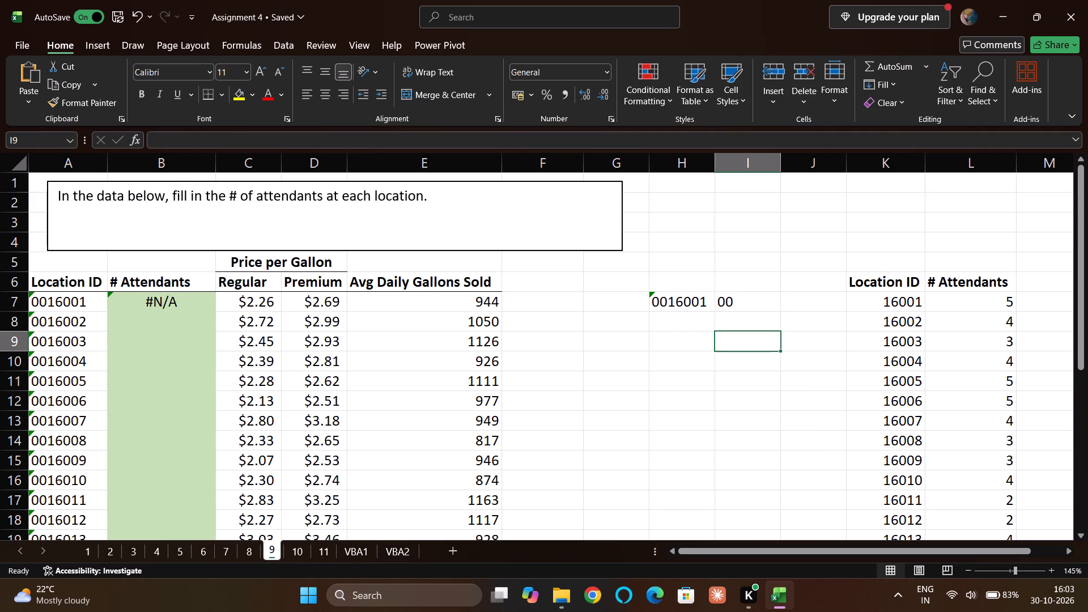
{"action": "left_click", "coordinate": [735, 324]}
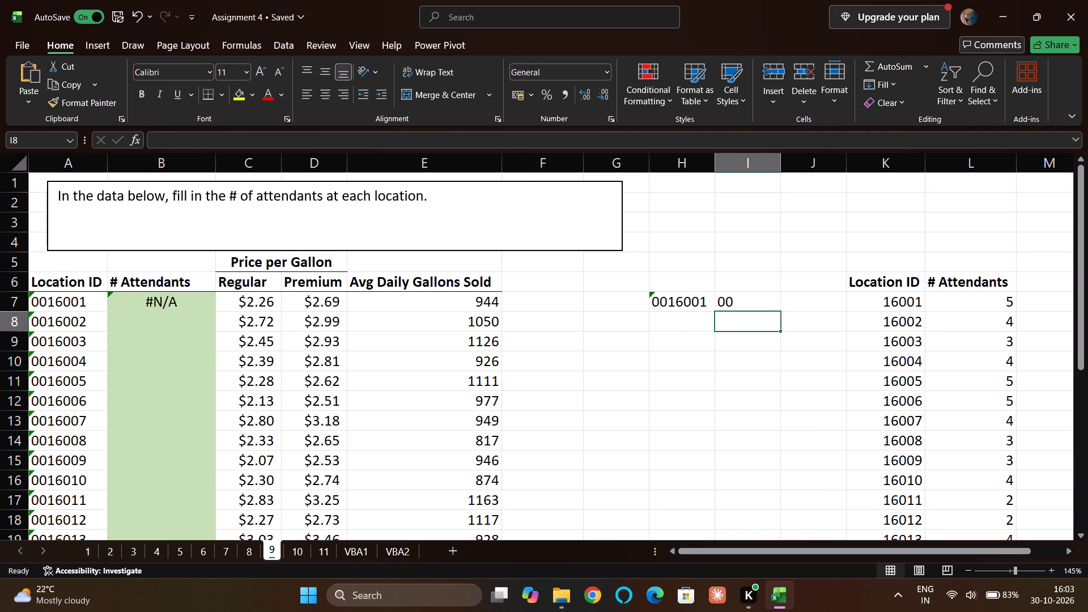
{"action": "double_click", "coordinate": [745, 307]}
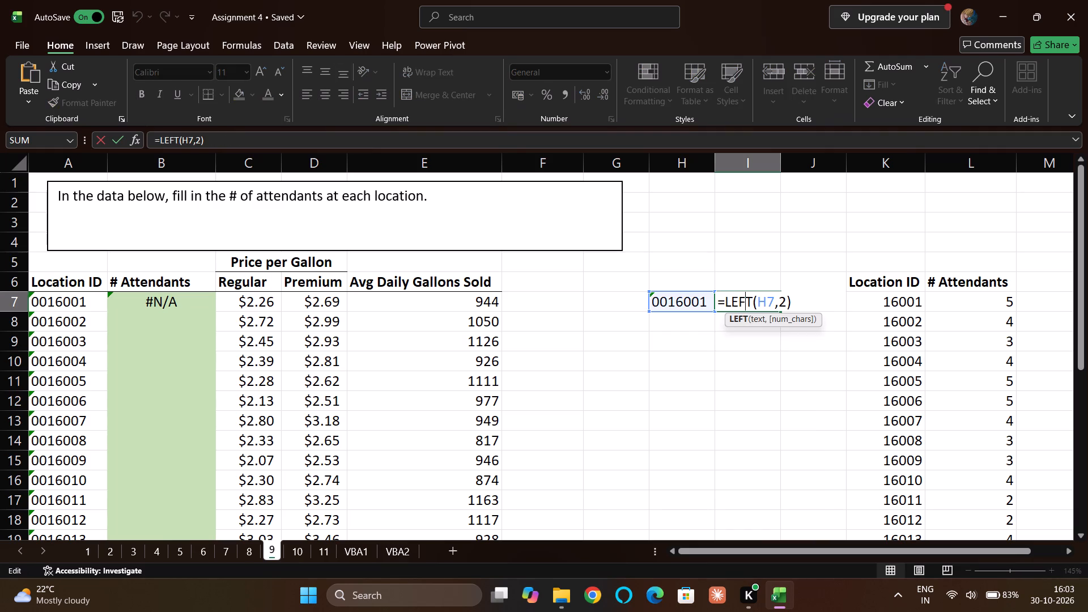
{"action": "key", "text": "Return"}
{"action": "key", "text": "Return"}
{"action": "double_click", "coordinate": [747, 320]}
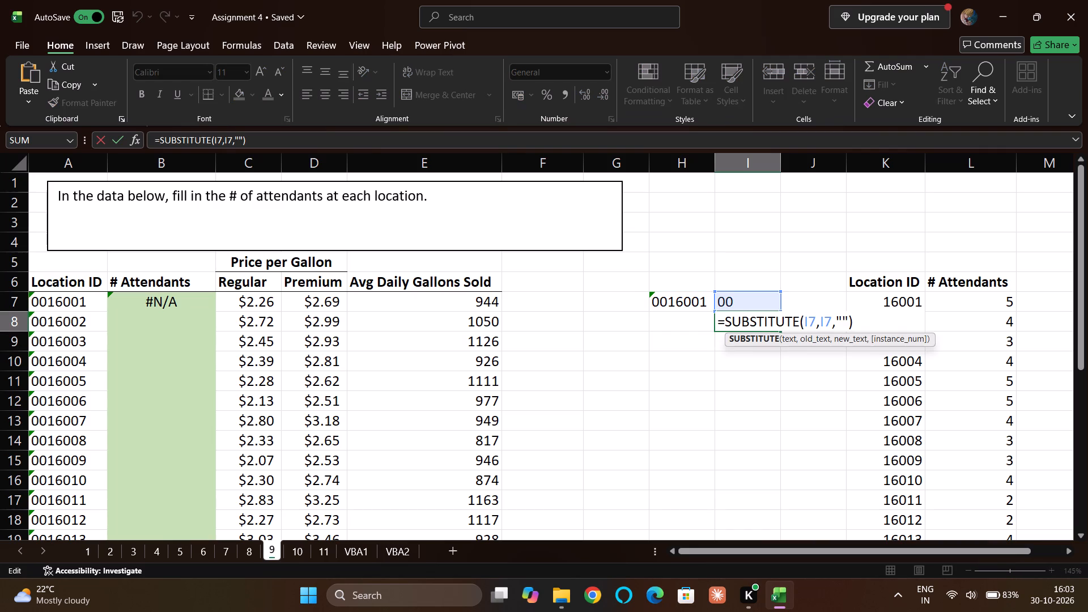
{"action": "key", "text": "Return"}
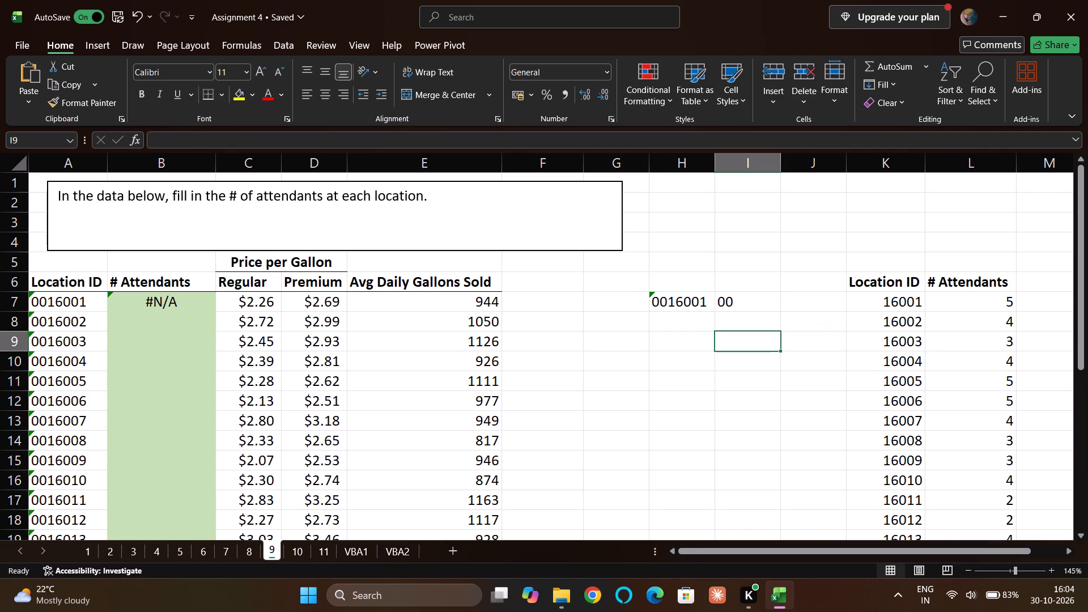
Copy LEFT(H7,2) from I7 and substitute it for both I7 references in I8, making =SUBSTITUTE(LEFT(H7,2),LEFT(H7,2),"").
{"action": "double_click", "coordinate": [751, 305]}
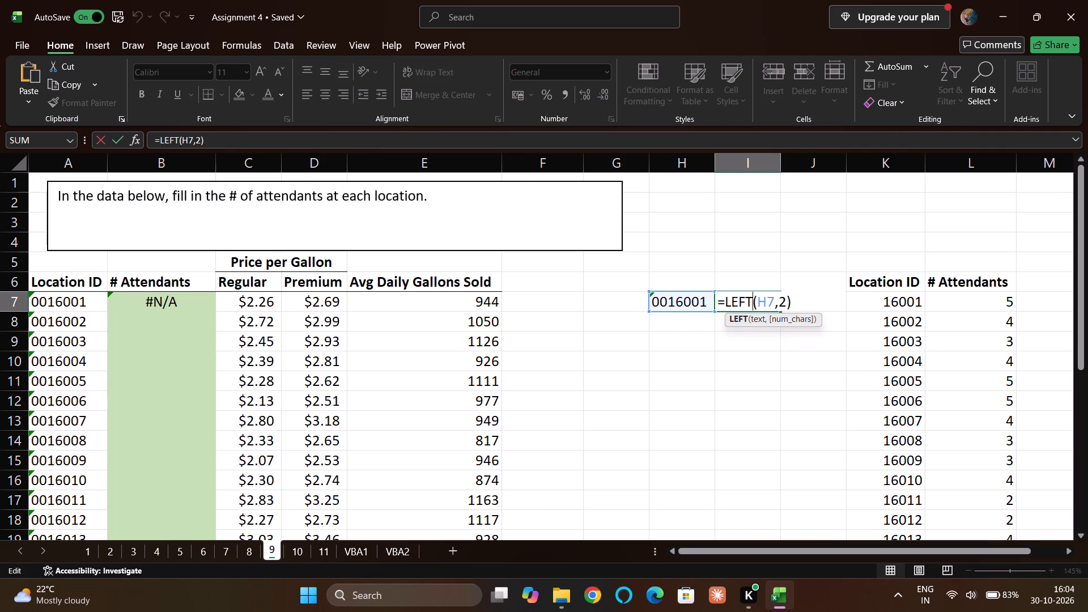
{"action": "left_click_drag", "start_coordinate": [794, 303], "coordinate": [725, 305]}
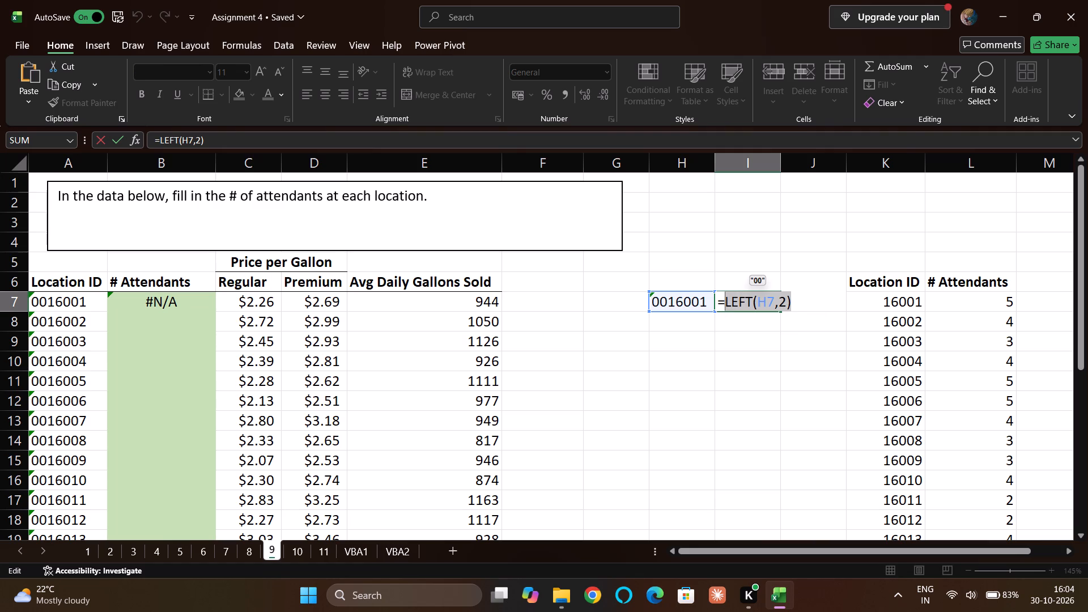
{"action": "key", "text": "ctrl+c"}
{"action": "key", "text": "Return"}
{"action": "double_click", "coordinate": [730, 326]}
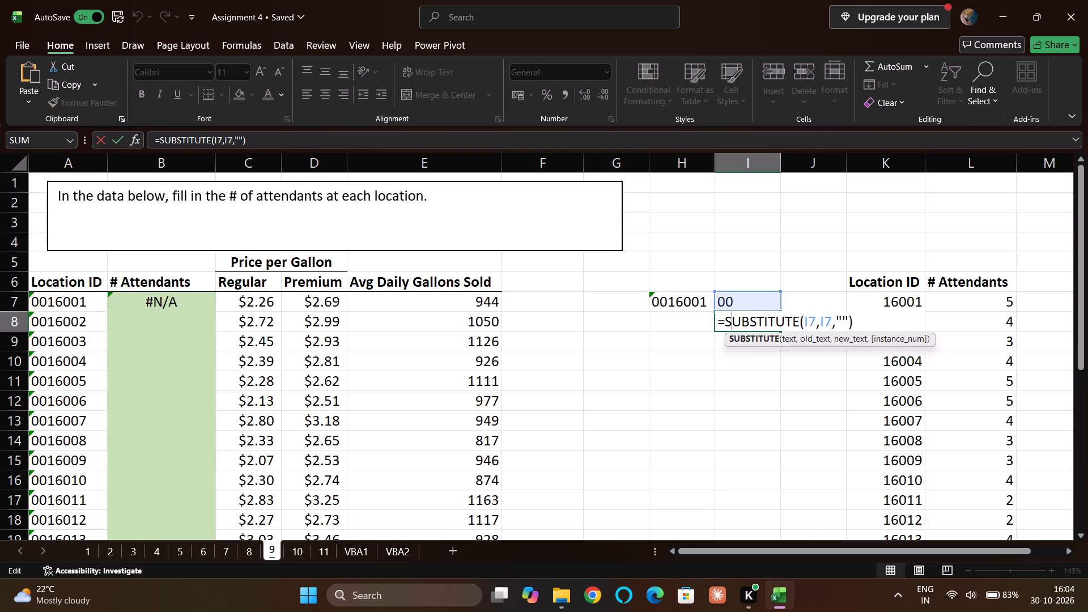
{"action": "left_click", "coordinate": [813, 324]}
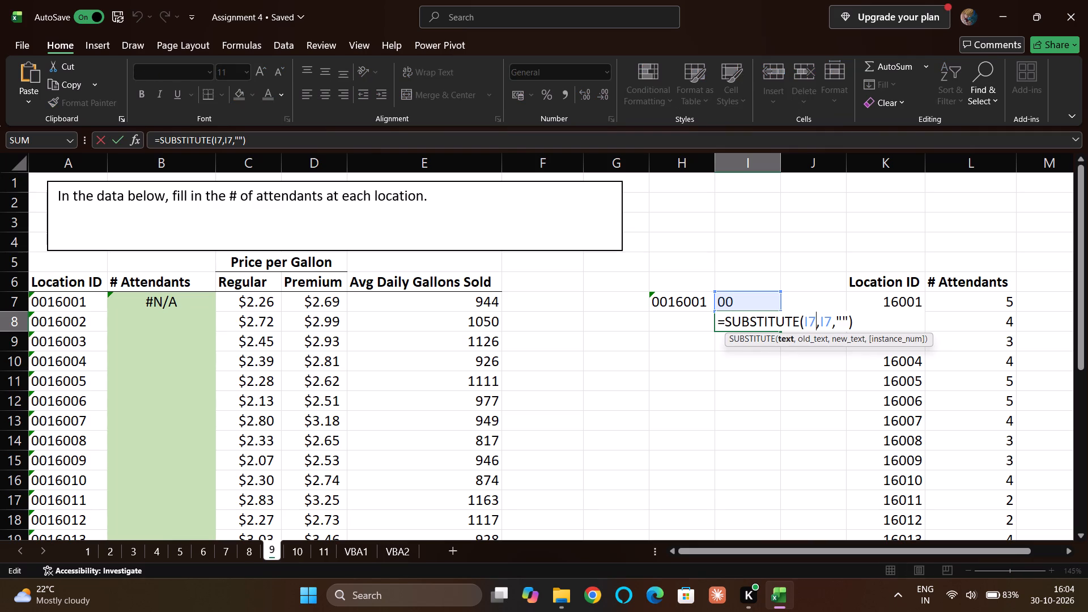
{"action": "key", "text": "BackSpace"}
{"action": "key", "text": "BackSpace"}
{"action": "key", "text": "ctrl+v"}
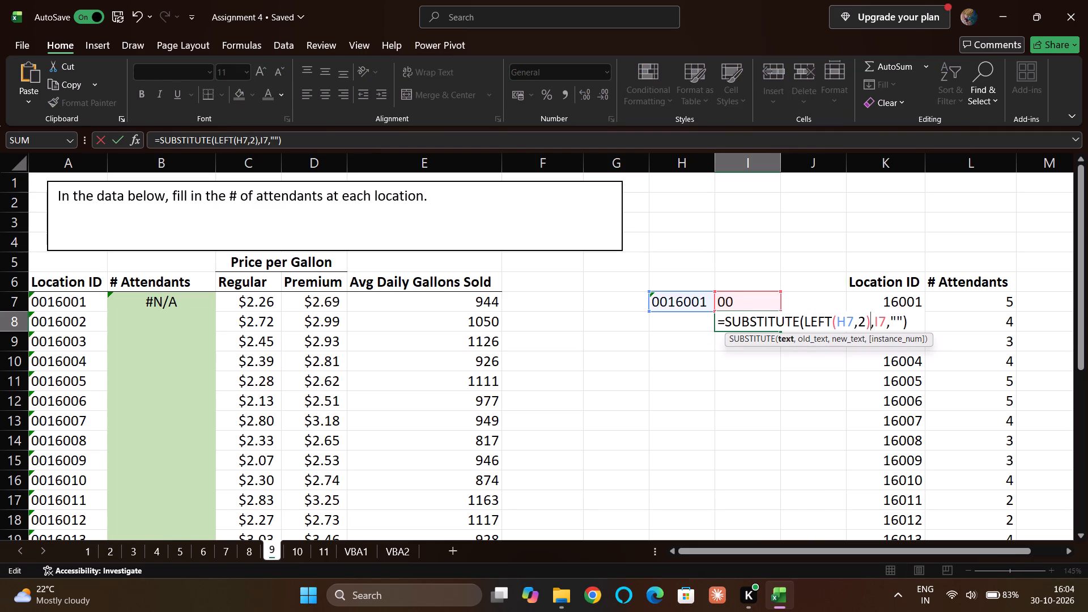
{"action": "left_click", "coordinate": [886, 321]}
{"action": "key", "text": "BackSpace"}
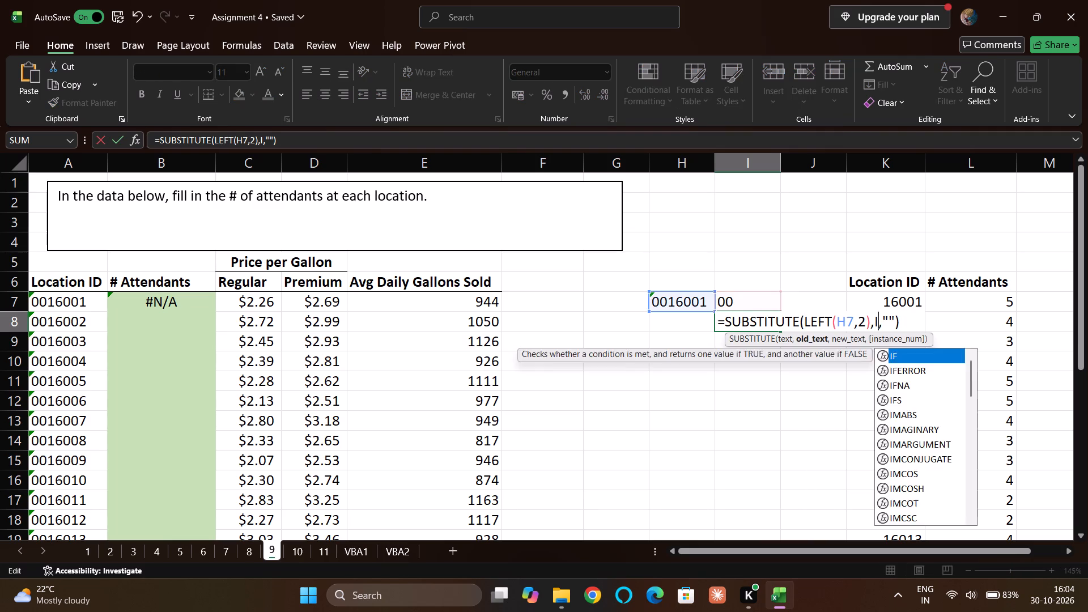
{"action": "key", "text": "BackSpace"}
{"action": "key", "text": "ctrl+c"}
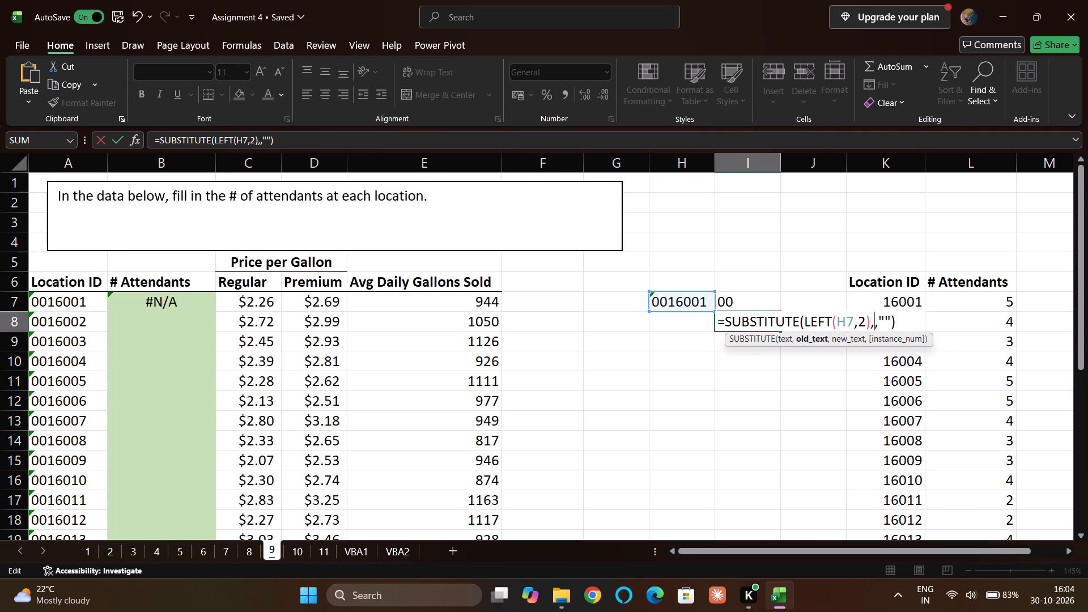
{"action": "key", "text": "ctrl+v"}
{"action": "key", "text": "Return"}
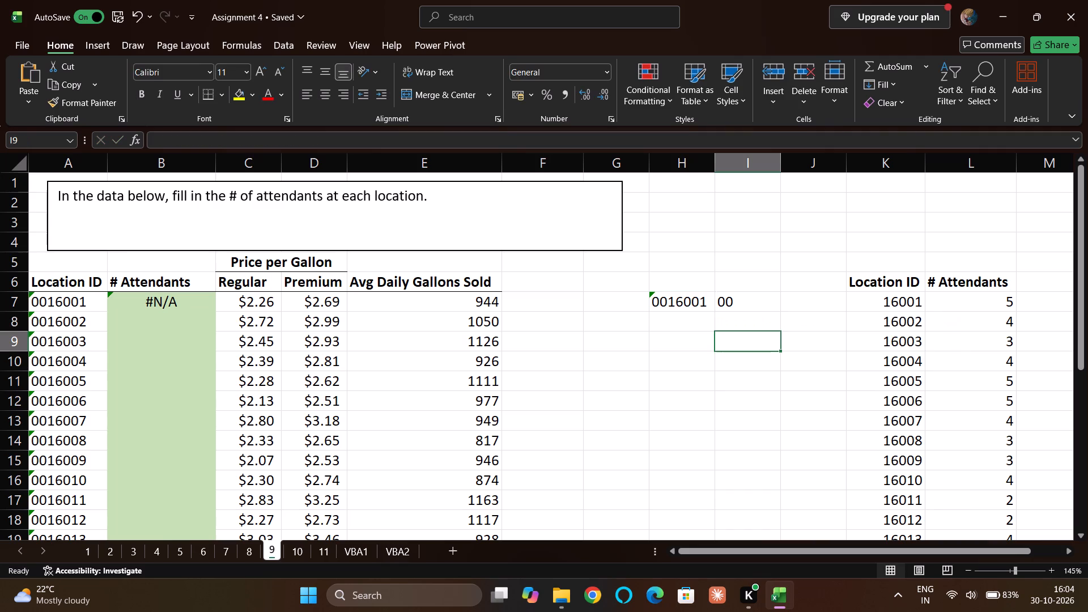
Check that the nested formula in I8 refers only to H7, and clear the helper LEFT formula from I7.
{"action": "left_click", "coordinate": [743, 308]}
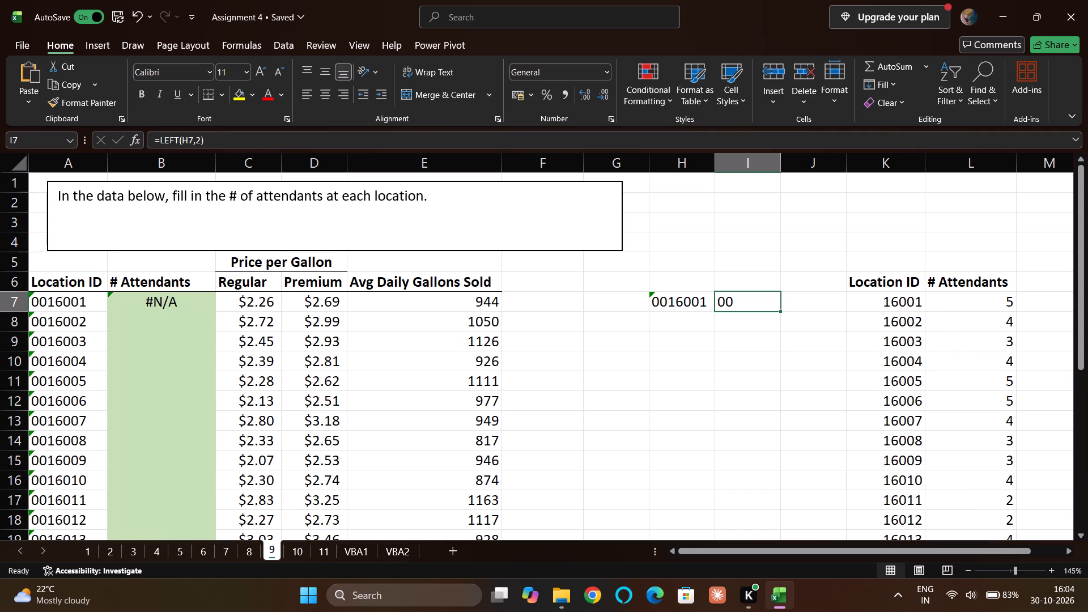
{"action": "left_click", "coordinate": [750, 324]}
{"action": "double_click", "coordinate": [750, 324]}
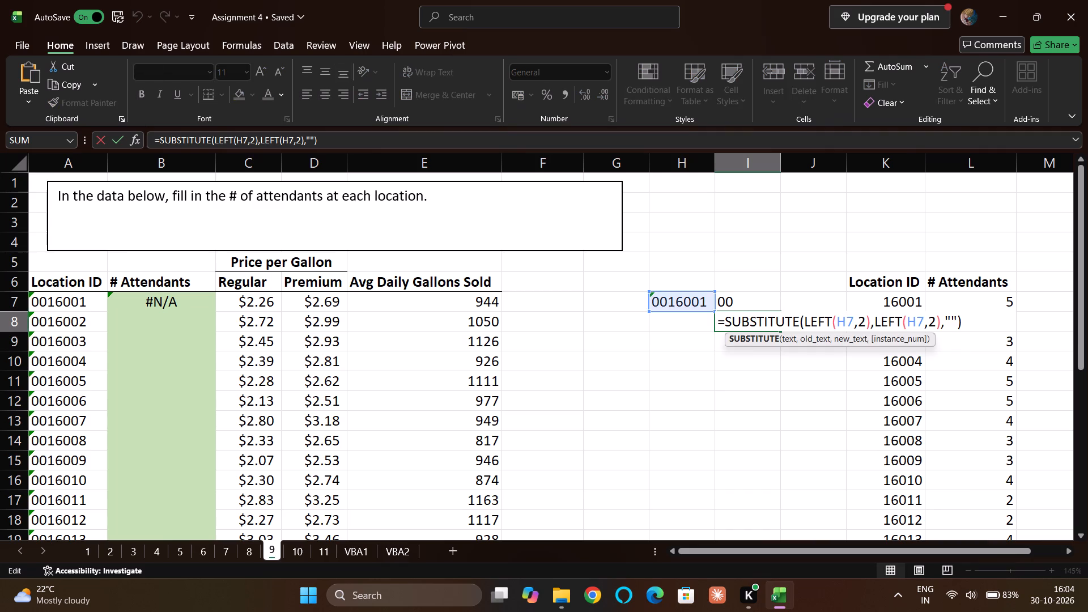
{"action": "key", "text": "Return"}
{"action": "double_click", "coordinate": [758, 308]}
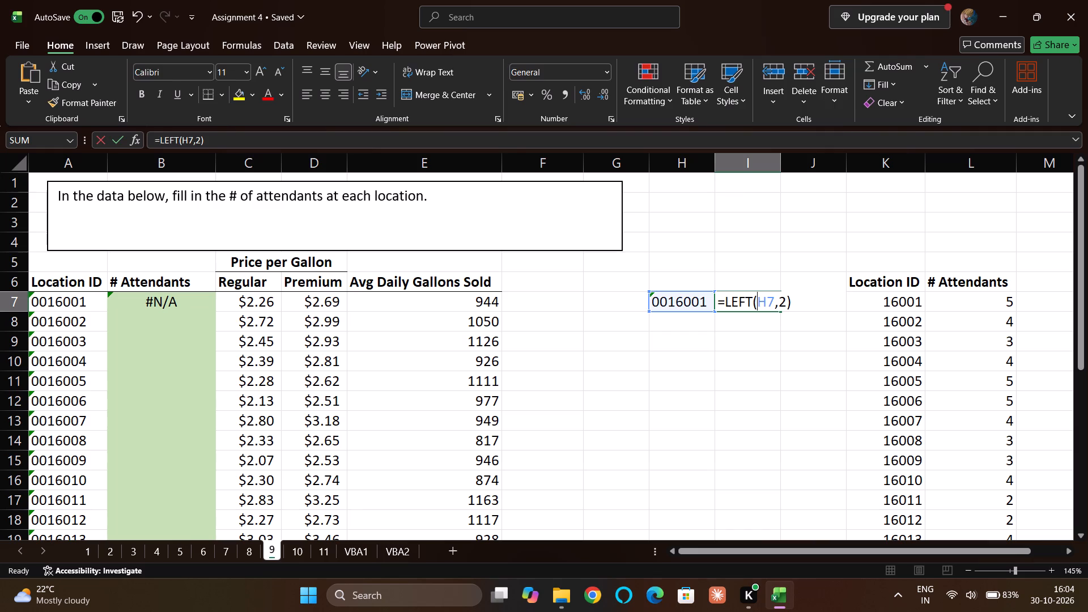
{"action": "key", "text": "ctrl+a"}
{"action": "key", "text": "BackSpace"}
{"action": "key", "text": "BackSpace"}
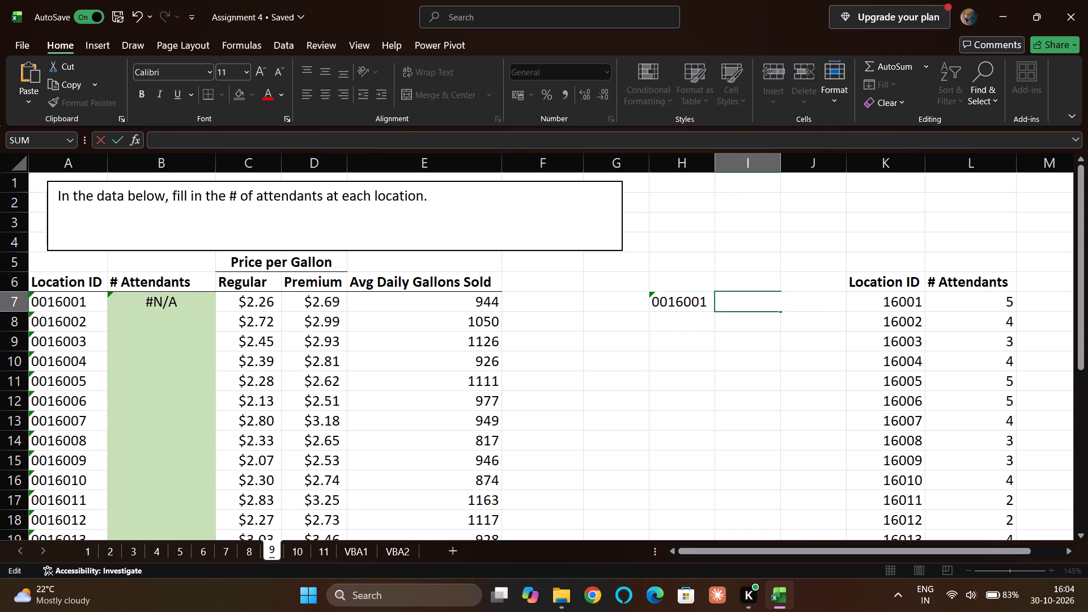
{"action": "key", "text": "Return"}
Copy the nested SUBSTITUTE formula text from I8 without its equals sign, and review the VLOOKUP formula in B7.
{"action": "double_click", "coordinate": [745, 322]}
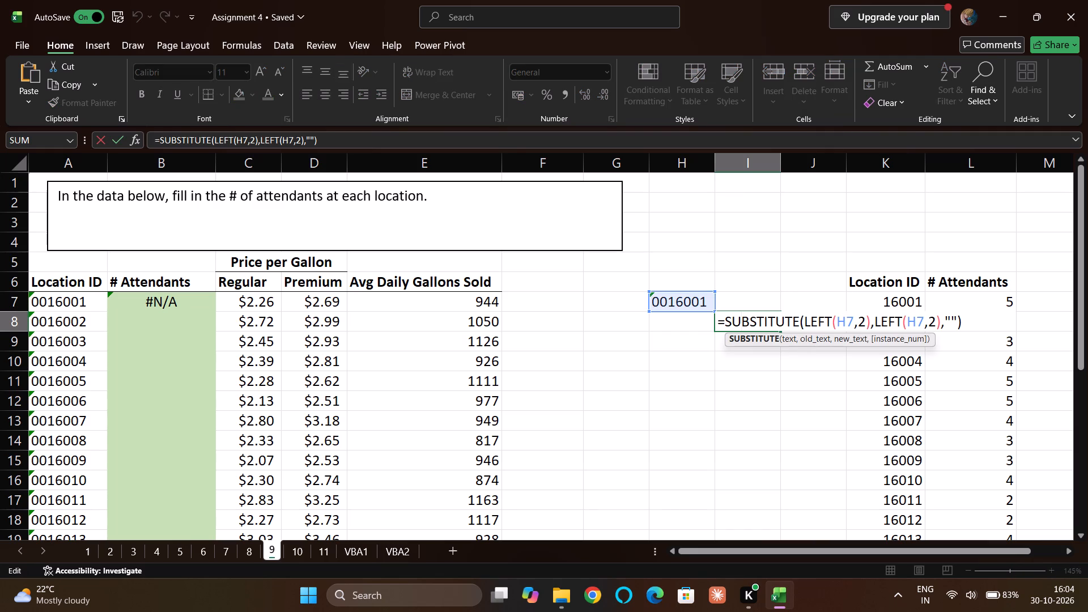
{"action": "left_click_drag", "start_coordinate": [964, 321], "coordinate": [728, 322]}
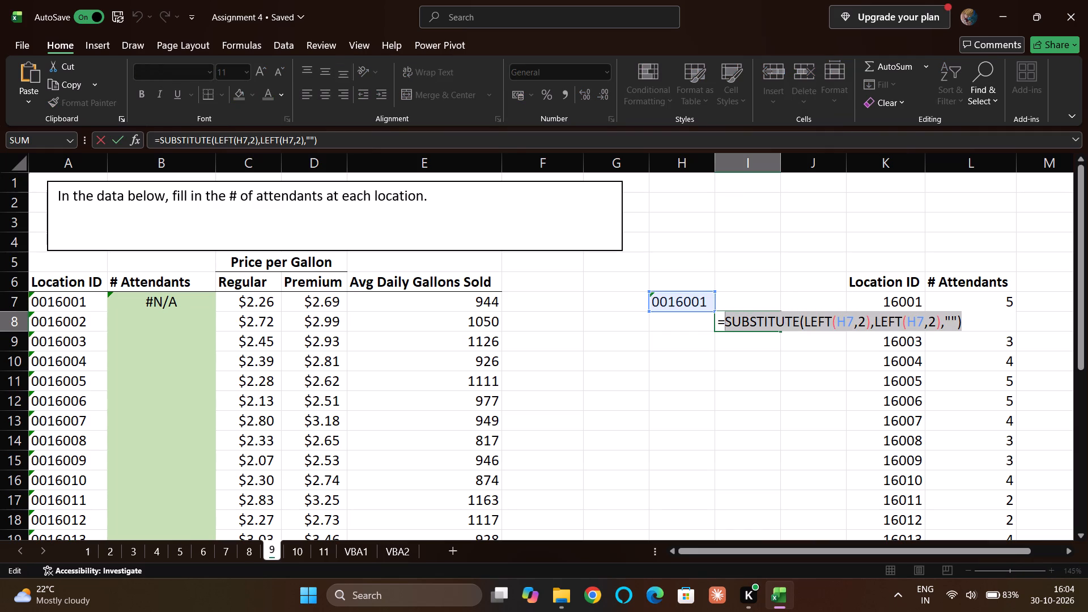
{"action": "key", "text": "ctrl+c"}
{"action": "key", "text": "Return"}
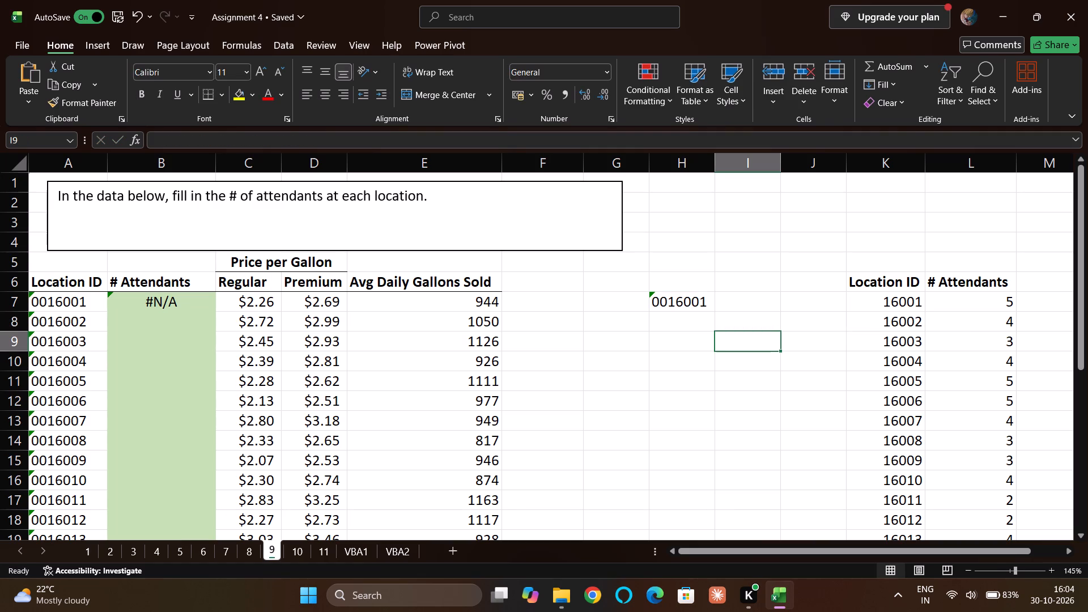
{"action": "double_click", "coordinate": [175, 303]}
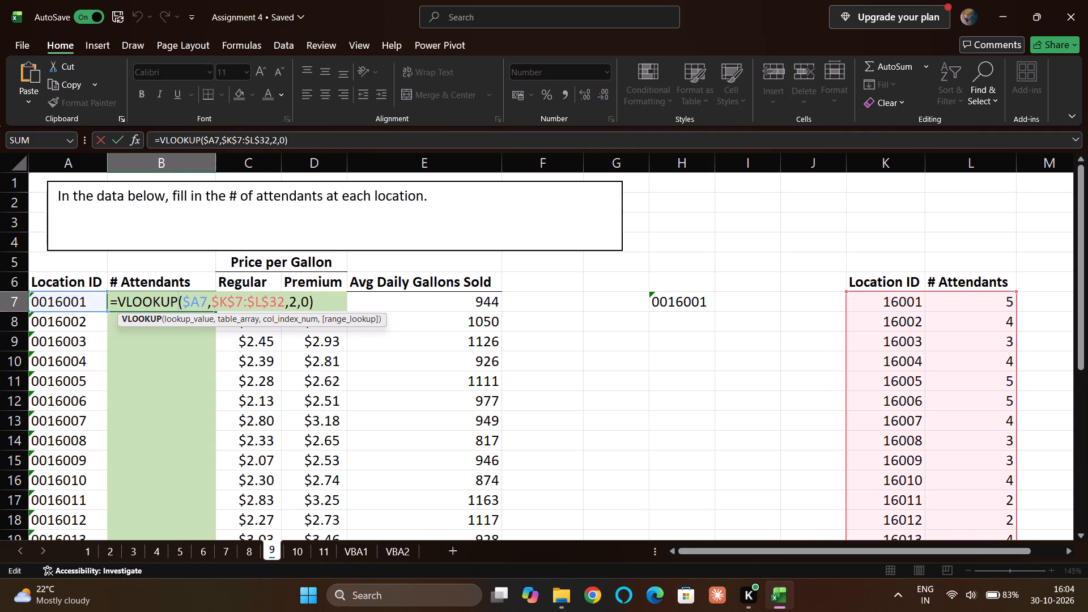
{"action": "left_click_drag", "start_coordinate": [314, 304], "coordinate": [270, 290]}
{"action": "left_click_drag", "start_coordinate": [270, 290], "coordinate": [329, 304]}
{"action": "key", "text": "Return"}
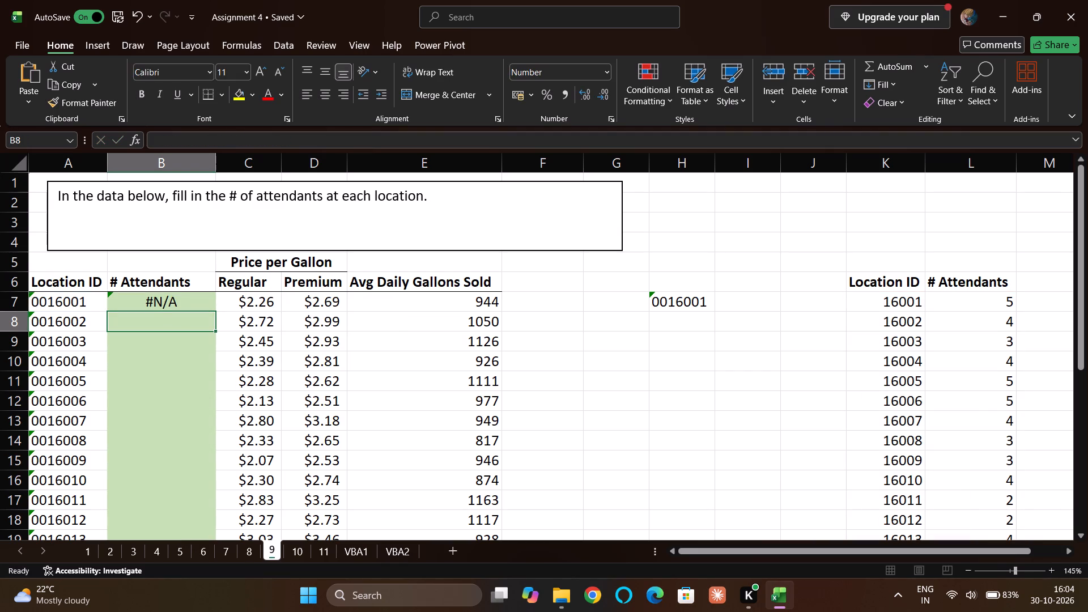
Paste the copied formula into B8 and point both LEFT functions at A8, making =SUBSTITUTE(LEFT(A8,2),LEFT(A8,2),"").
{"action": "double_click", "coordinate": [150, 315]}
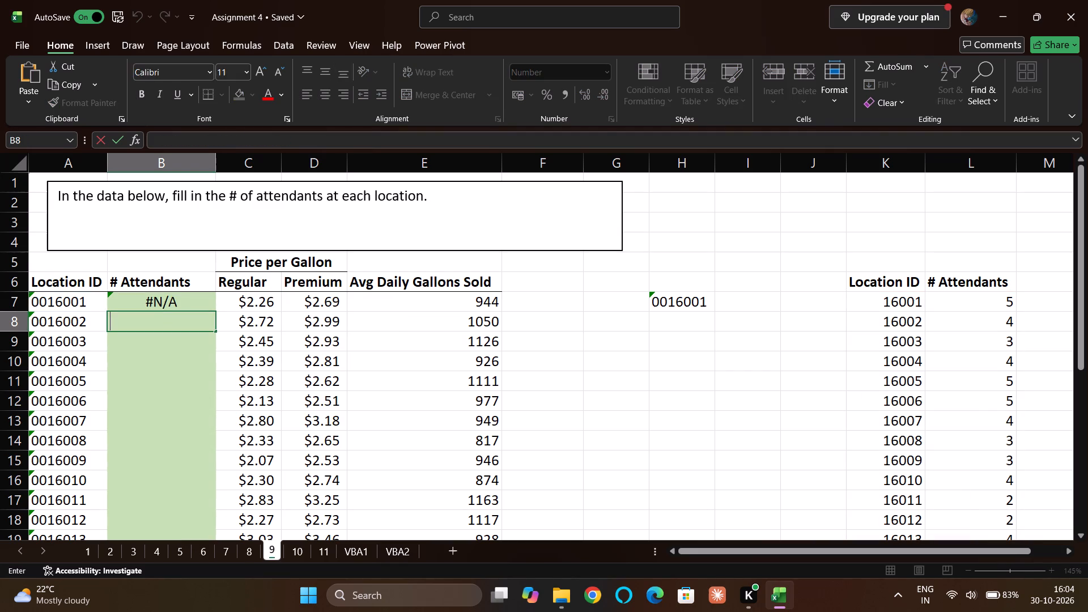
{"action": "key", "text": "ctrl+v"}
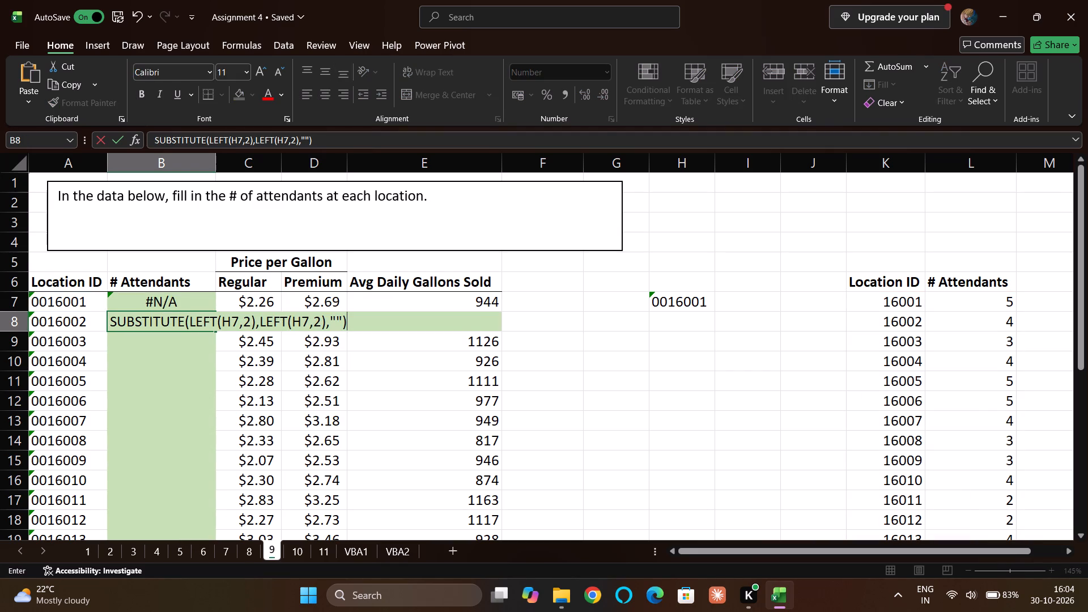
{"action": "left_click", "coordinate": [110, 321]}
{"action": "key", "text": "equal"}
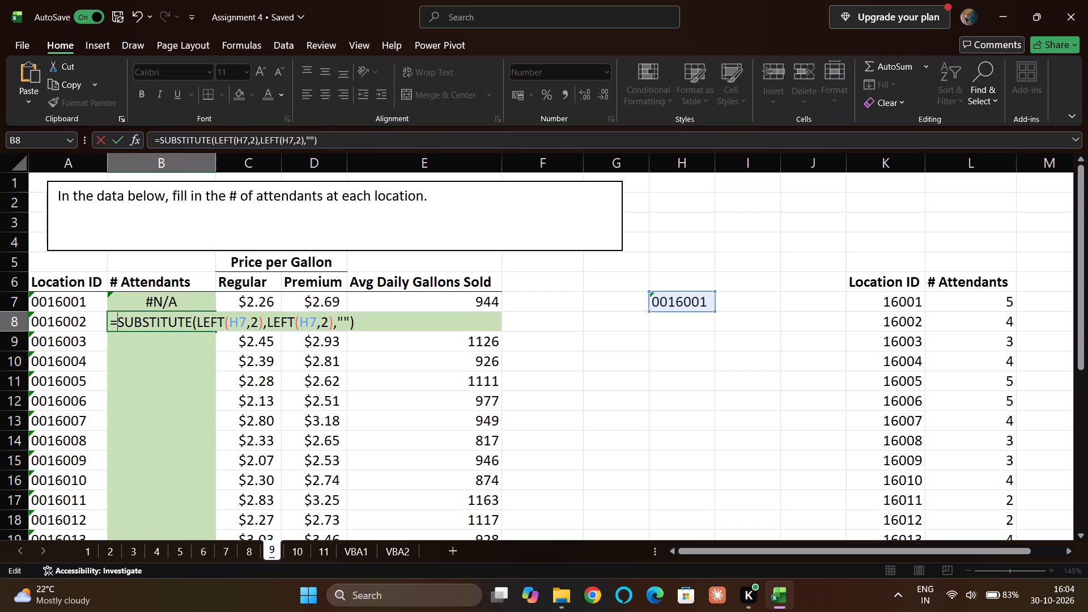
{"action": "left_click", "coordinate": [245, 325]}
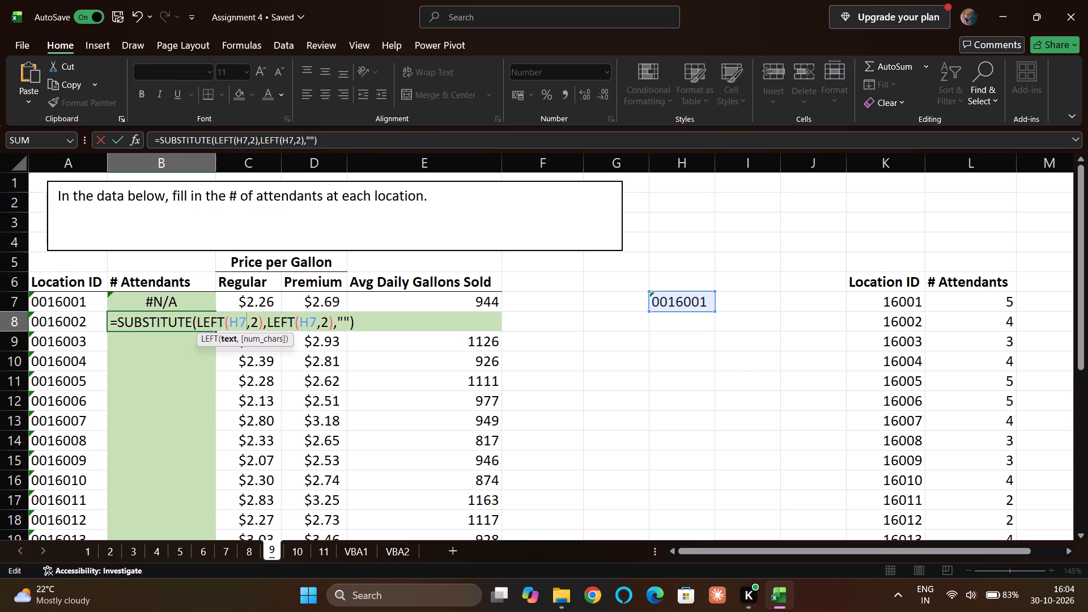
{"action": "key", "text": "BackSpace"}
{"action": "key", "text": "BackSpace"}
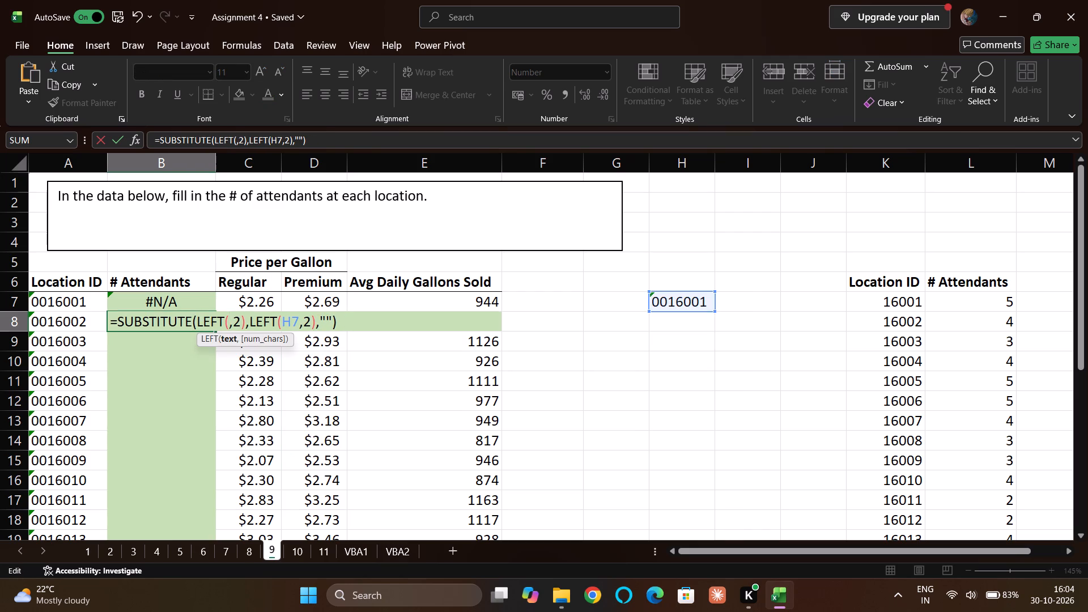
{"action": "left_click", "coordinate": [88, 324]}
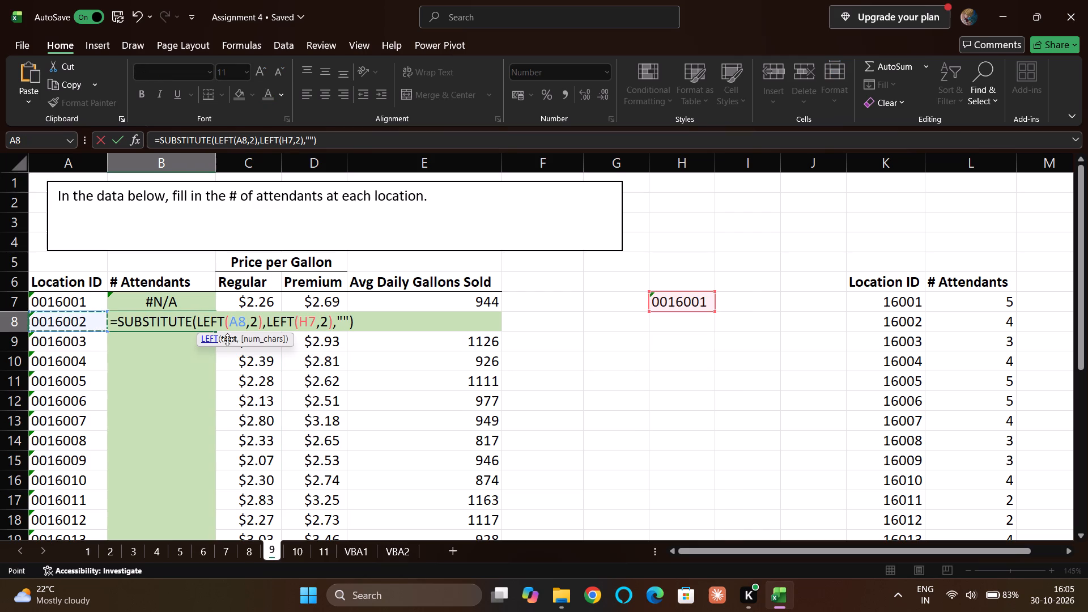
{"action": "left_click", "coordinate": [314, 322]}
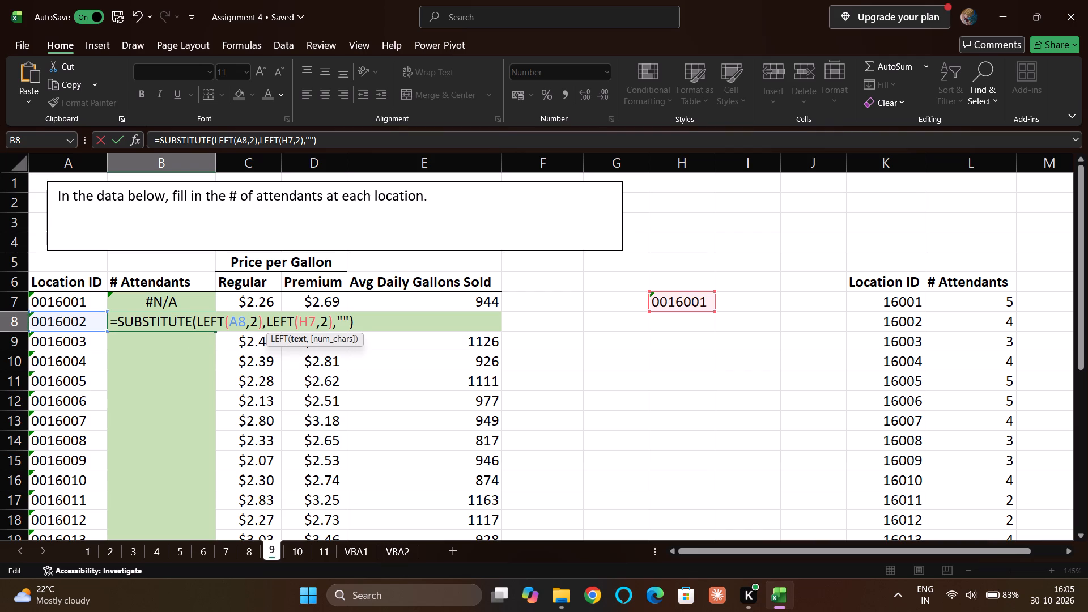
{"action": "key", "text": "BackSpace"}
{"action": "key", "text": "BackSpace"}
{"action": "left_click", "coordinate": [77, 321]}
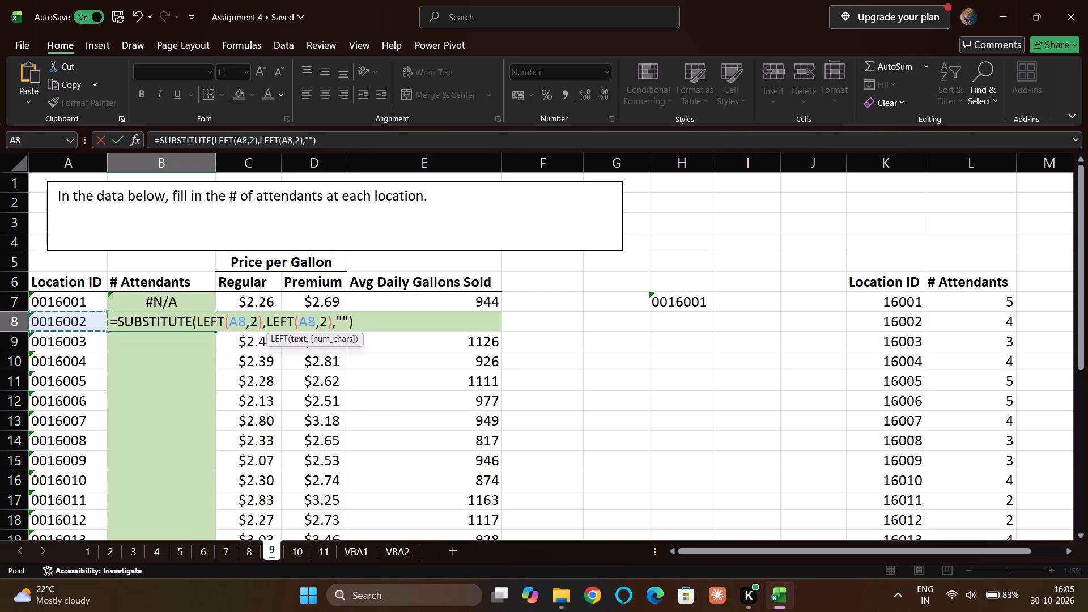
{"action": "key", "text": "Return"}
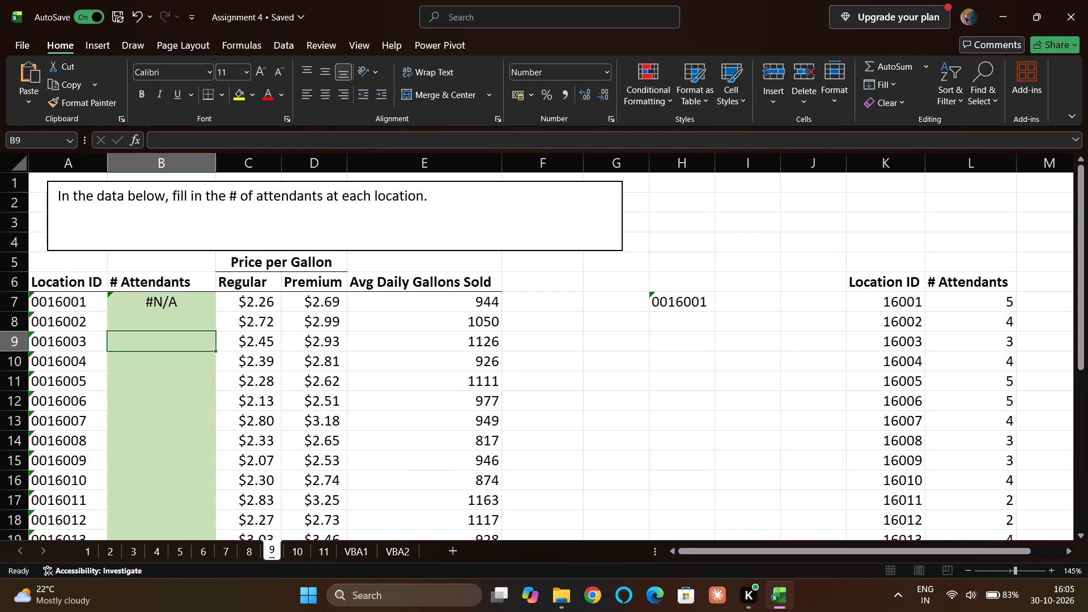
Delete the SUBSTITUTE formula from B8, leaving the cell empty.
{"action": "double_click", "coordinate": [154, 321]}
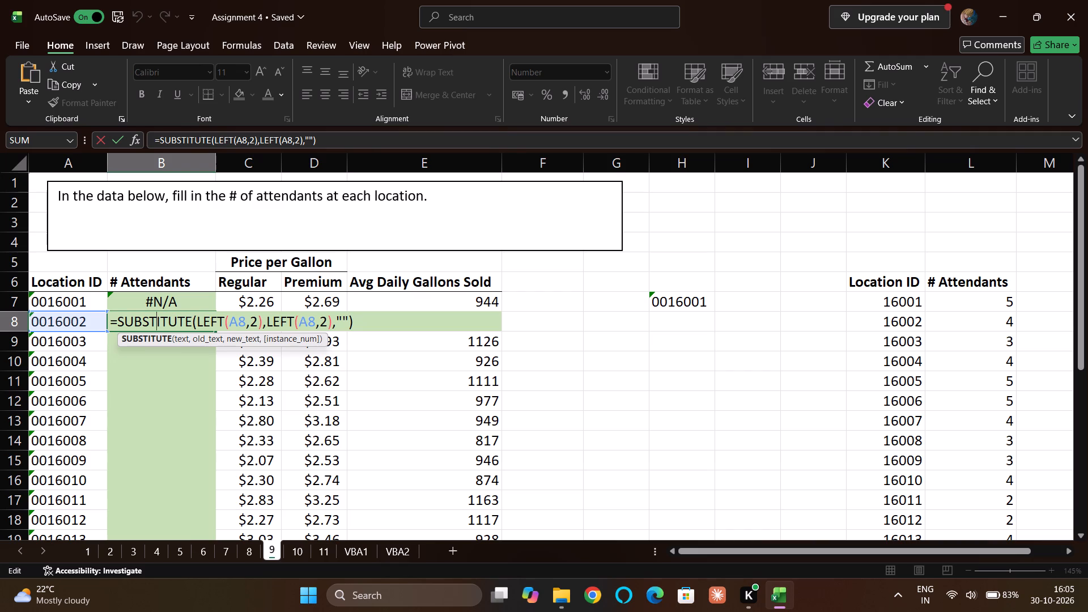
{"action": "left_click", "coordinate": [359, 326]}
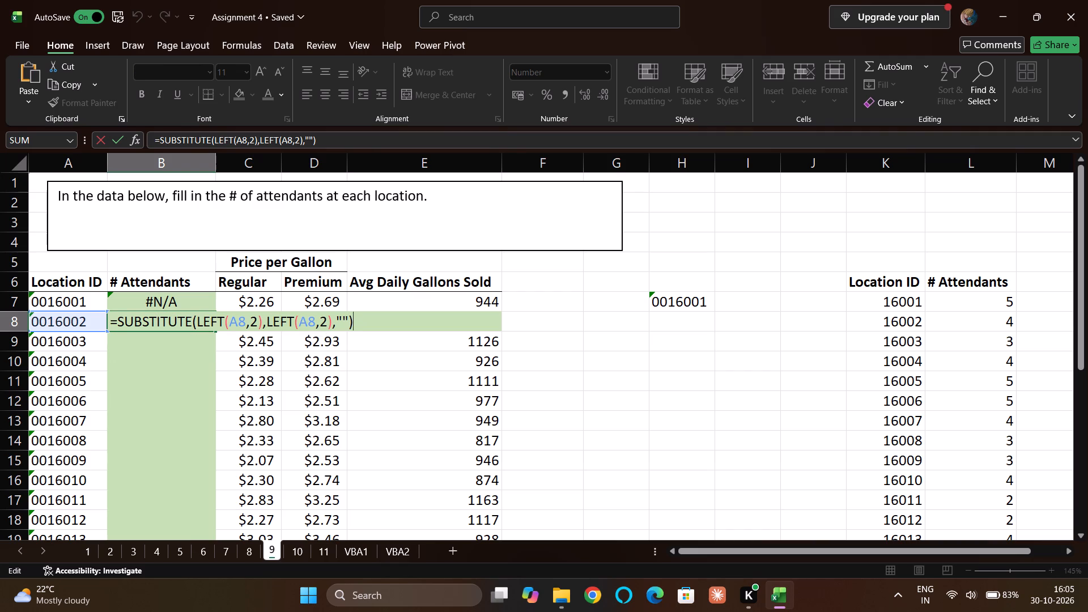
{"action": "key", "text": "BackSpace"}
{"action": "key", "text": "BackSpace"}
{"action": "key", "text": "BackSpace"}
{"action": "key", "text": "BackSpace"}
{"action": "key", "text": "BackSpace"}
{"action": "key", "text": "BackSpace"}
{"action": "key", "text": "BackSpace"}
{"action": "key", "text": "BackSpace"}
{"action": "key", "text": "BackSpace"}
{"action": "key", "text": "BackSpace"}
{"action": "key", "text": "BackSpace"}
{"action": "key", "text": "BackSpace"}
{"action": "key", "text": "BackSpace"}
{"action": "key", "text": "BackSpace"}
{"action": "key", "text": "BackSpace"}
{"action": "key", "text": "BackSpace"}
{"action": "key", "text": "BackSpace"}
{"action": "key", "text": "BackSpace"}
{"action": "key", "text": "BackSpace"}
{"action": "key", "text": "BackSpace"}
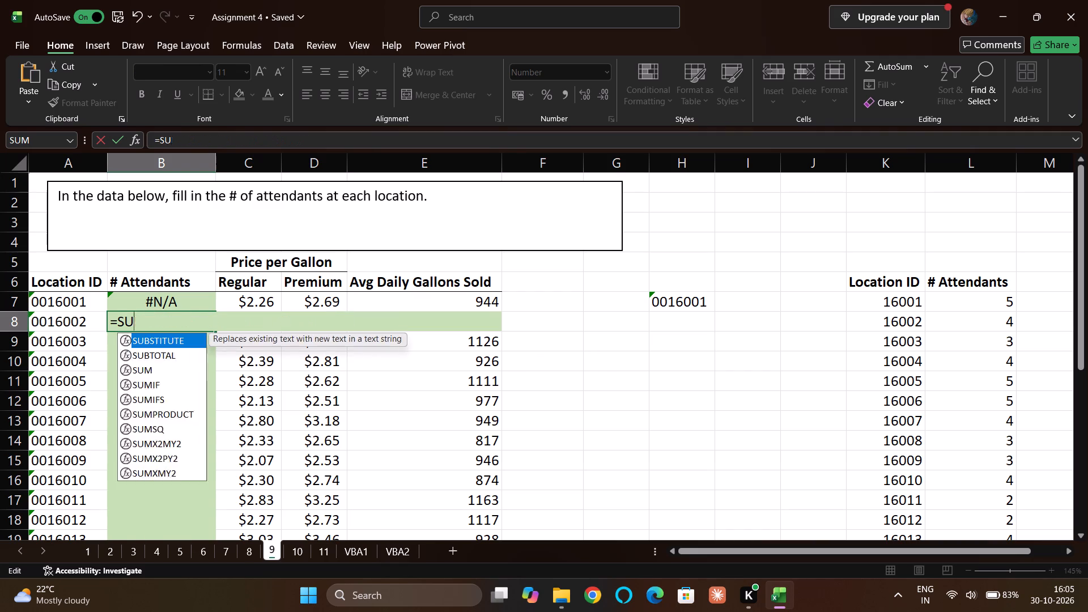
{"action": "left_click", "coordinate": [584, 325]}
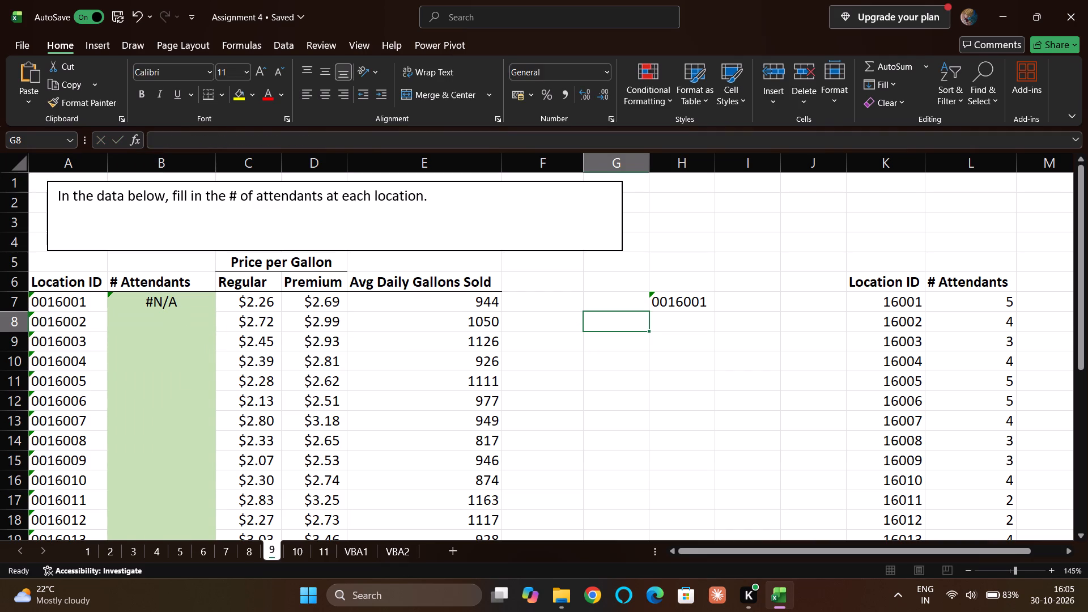
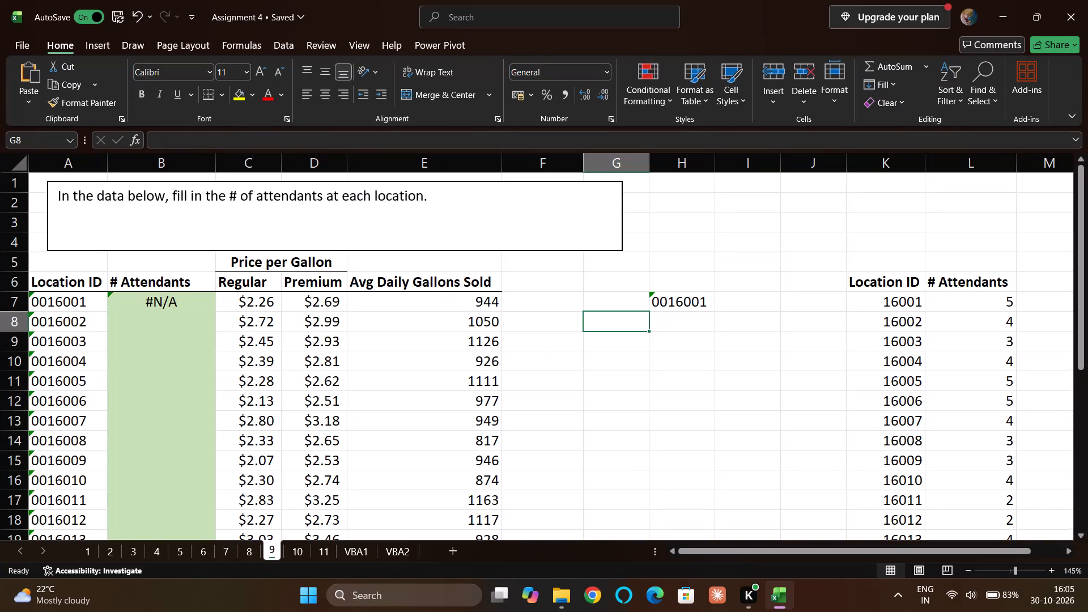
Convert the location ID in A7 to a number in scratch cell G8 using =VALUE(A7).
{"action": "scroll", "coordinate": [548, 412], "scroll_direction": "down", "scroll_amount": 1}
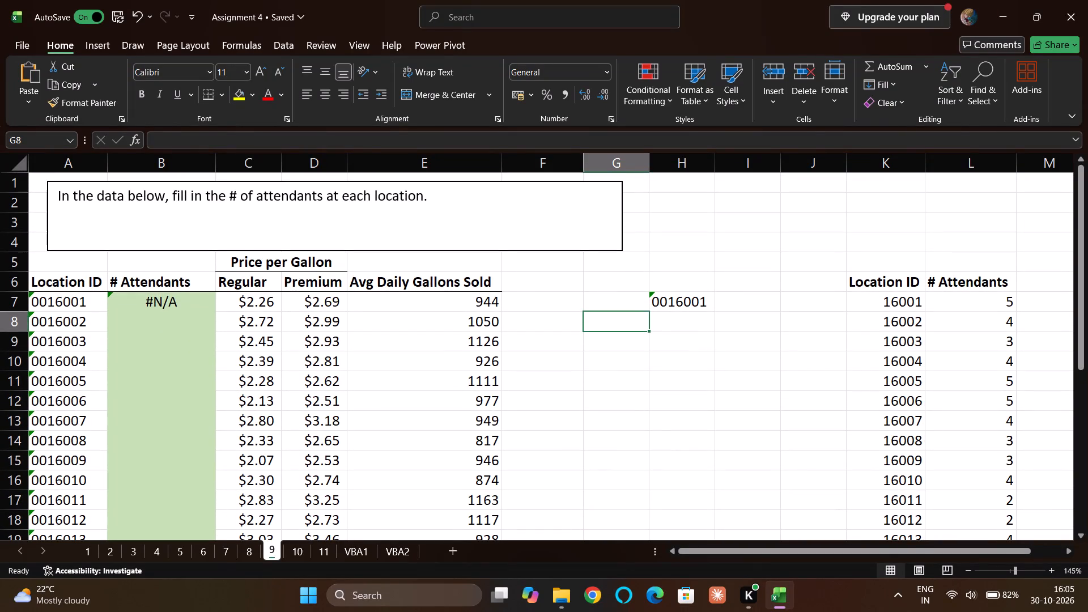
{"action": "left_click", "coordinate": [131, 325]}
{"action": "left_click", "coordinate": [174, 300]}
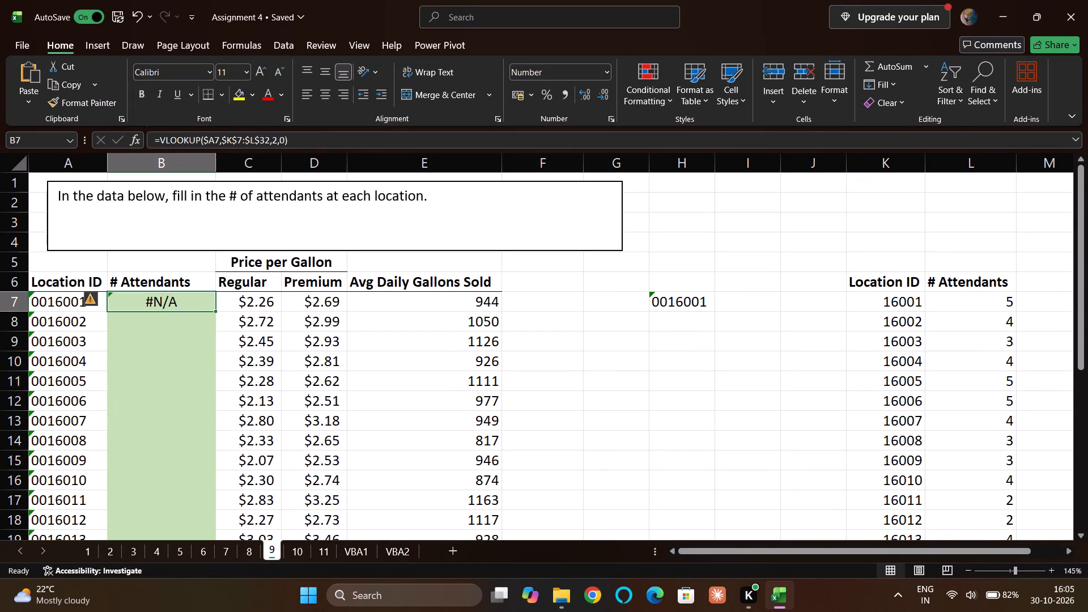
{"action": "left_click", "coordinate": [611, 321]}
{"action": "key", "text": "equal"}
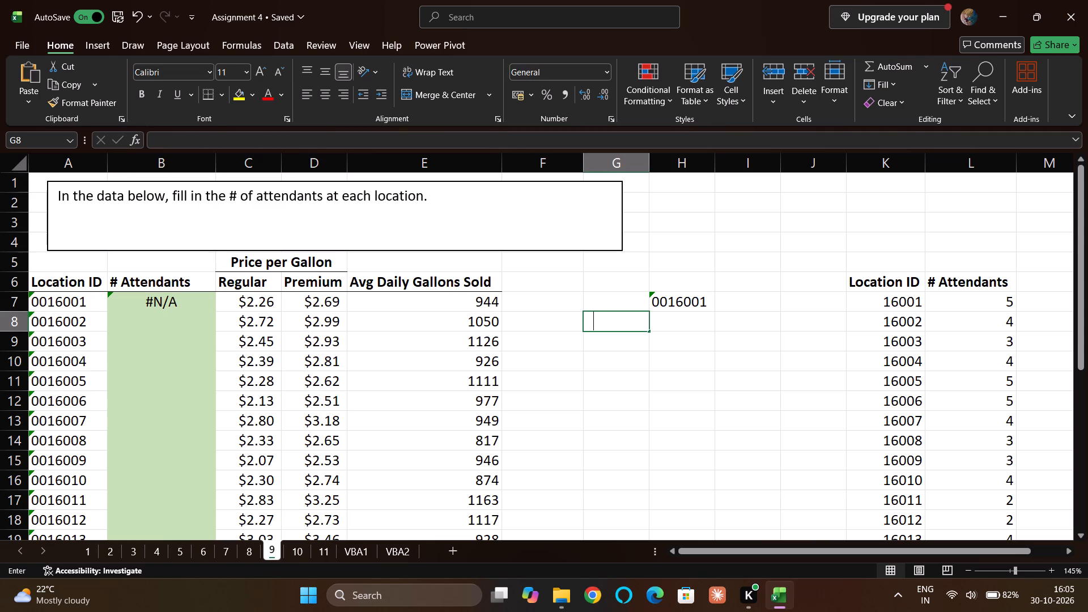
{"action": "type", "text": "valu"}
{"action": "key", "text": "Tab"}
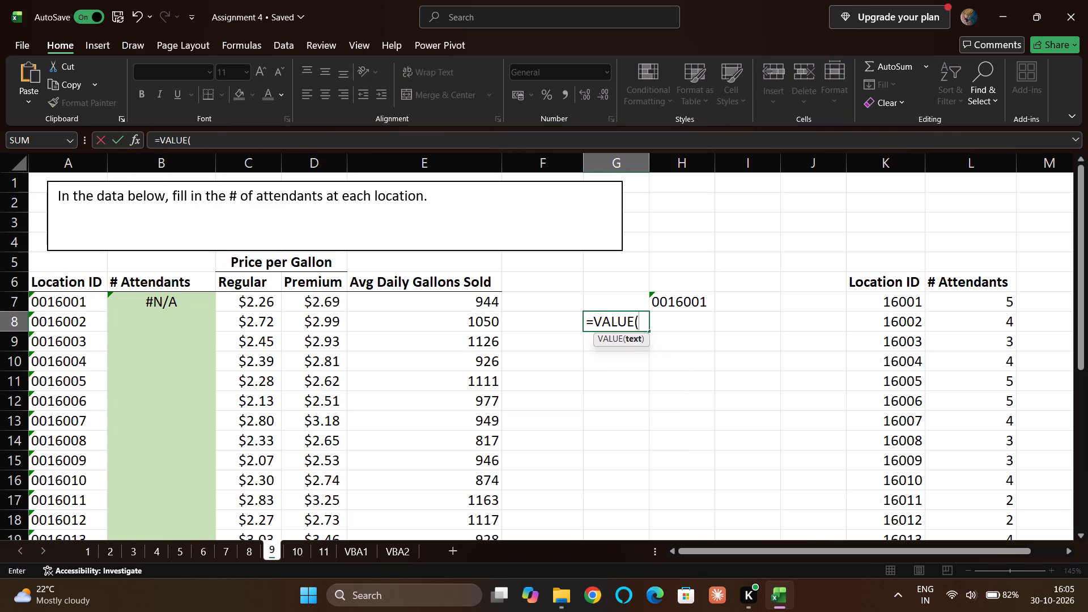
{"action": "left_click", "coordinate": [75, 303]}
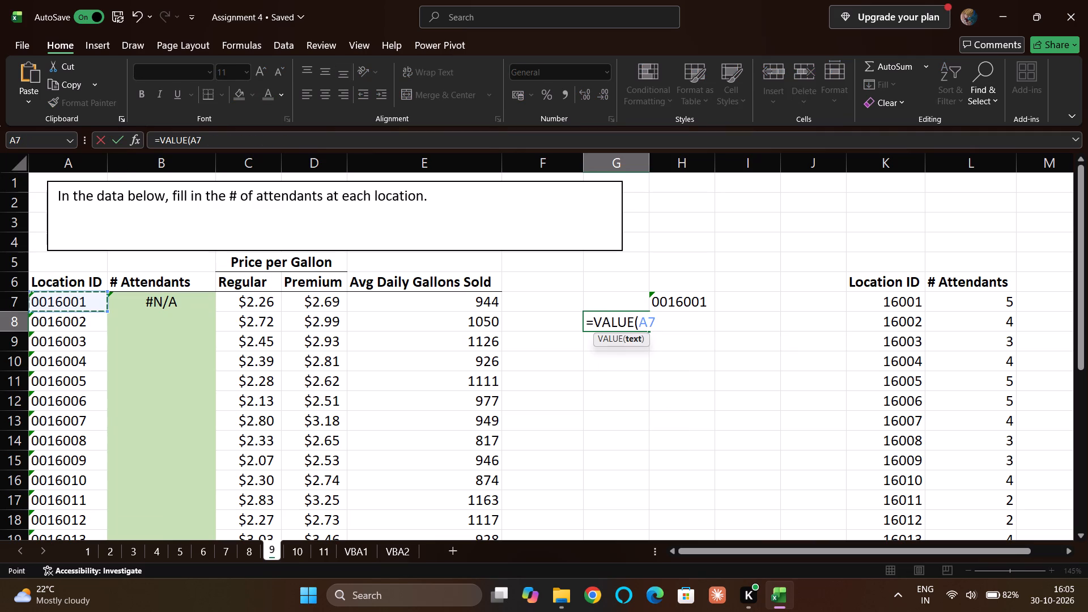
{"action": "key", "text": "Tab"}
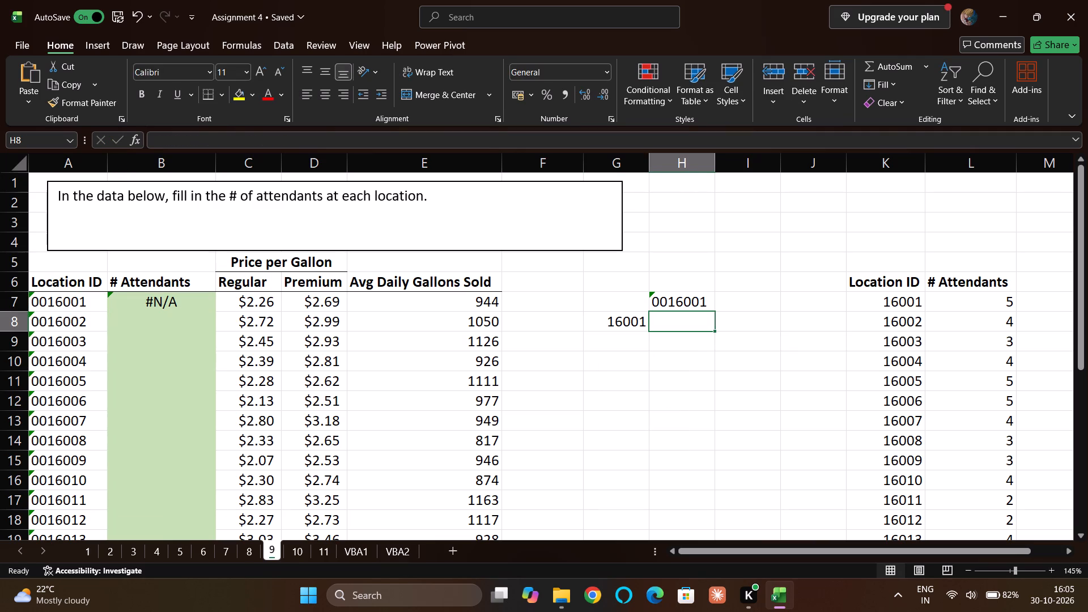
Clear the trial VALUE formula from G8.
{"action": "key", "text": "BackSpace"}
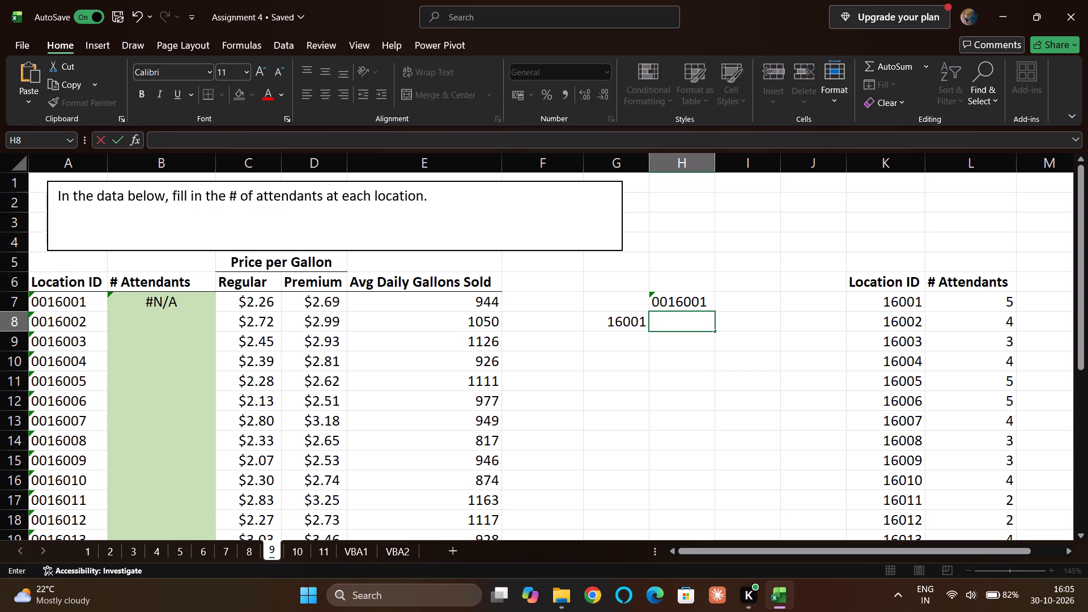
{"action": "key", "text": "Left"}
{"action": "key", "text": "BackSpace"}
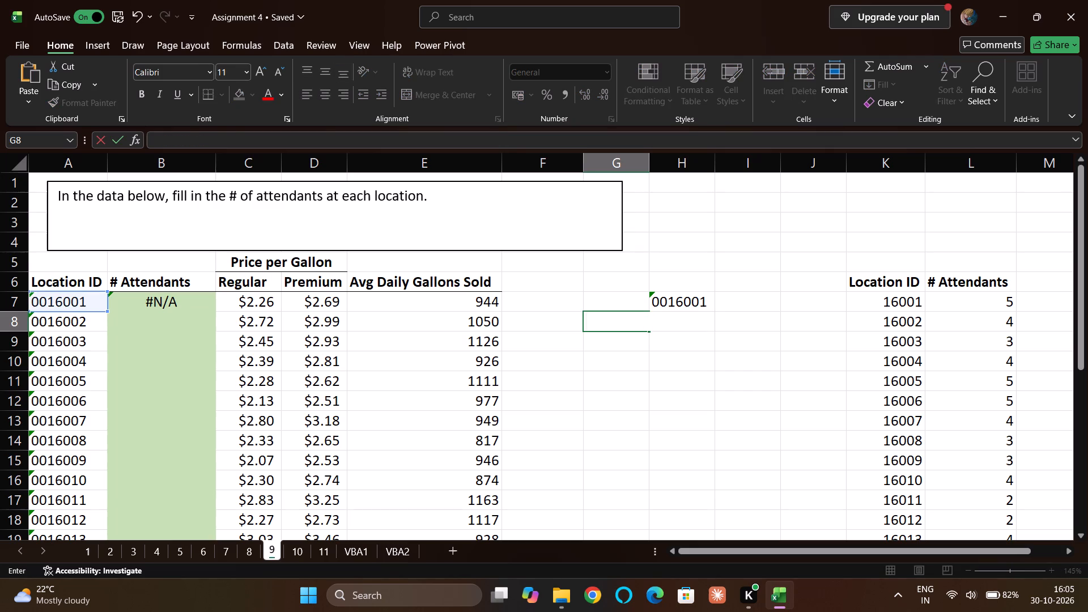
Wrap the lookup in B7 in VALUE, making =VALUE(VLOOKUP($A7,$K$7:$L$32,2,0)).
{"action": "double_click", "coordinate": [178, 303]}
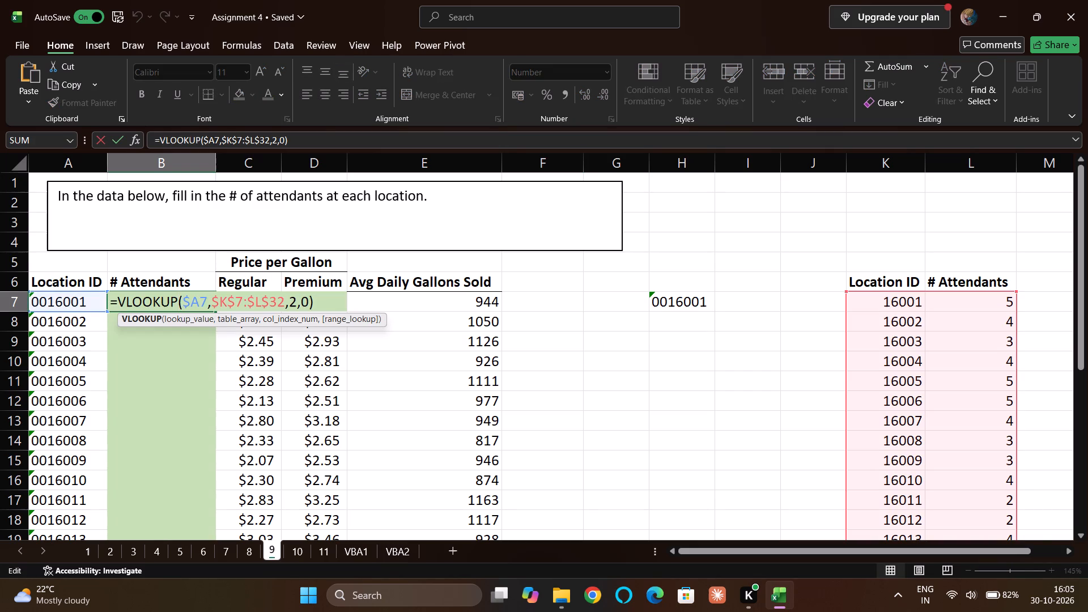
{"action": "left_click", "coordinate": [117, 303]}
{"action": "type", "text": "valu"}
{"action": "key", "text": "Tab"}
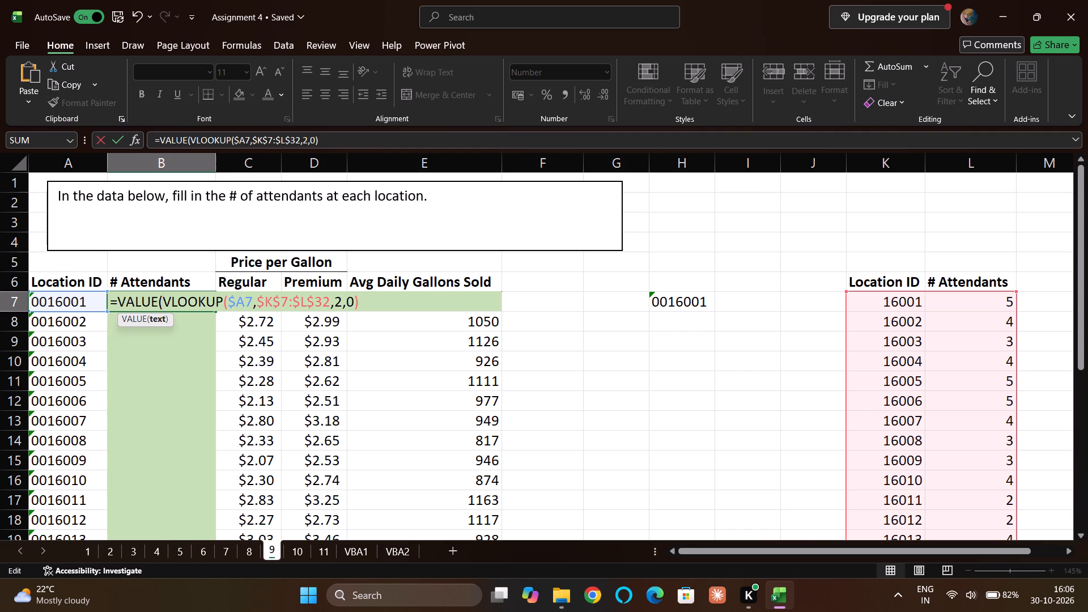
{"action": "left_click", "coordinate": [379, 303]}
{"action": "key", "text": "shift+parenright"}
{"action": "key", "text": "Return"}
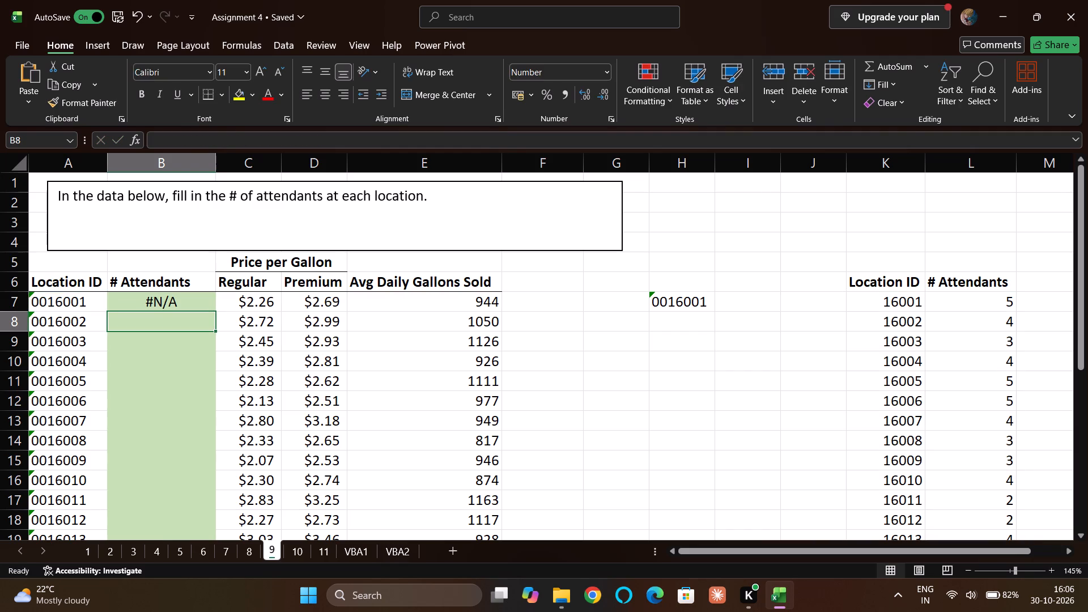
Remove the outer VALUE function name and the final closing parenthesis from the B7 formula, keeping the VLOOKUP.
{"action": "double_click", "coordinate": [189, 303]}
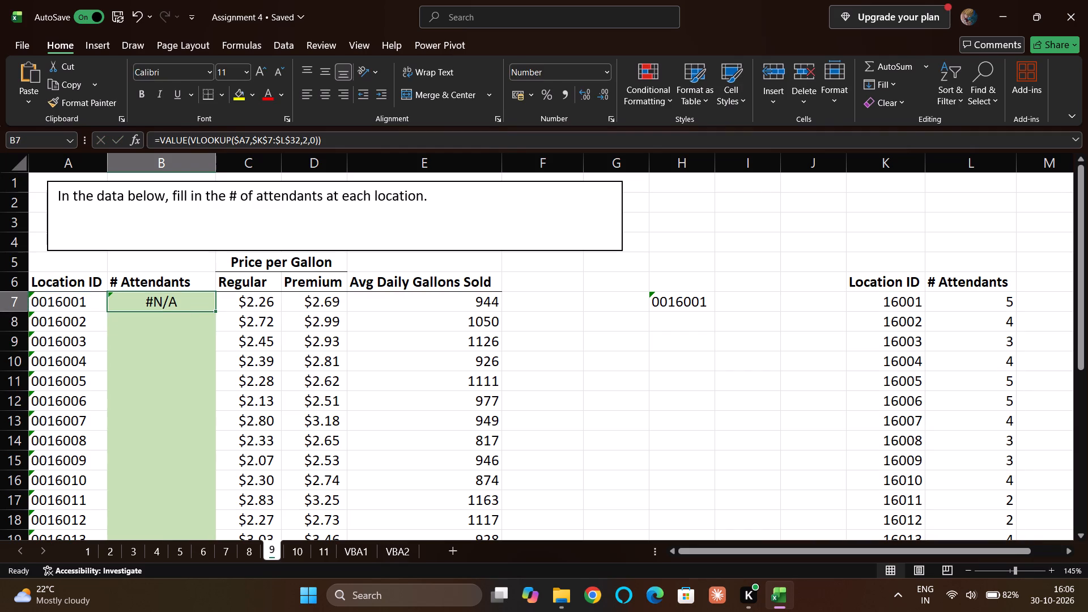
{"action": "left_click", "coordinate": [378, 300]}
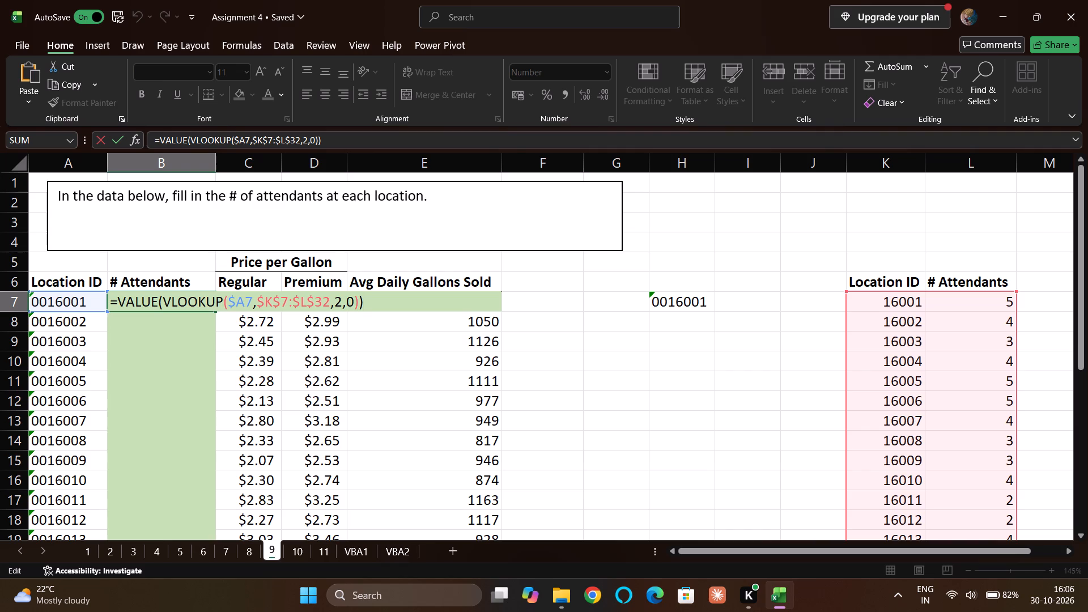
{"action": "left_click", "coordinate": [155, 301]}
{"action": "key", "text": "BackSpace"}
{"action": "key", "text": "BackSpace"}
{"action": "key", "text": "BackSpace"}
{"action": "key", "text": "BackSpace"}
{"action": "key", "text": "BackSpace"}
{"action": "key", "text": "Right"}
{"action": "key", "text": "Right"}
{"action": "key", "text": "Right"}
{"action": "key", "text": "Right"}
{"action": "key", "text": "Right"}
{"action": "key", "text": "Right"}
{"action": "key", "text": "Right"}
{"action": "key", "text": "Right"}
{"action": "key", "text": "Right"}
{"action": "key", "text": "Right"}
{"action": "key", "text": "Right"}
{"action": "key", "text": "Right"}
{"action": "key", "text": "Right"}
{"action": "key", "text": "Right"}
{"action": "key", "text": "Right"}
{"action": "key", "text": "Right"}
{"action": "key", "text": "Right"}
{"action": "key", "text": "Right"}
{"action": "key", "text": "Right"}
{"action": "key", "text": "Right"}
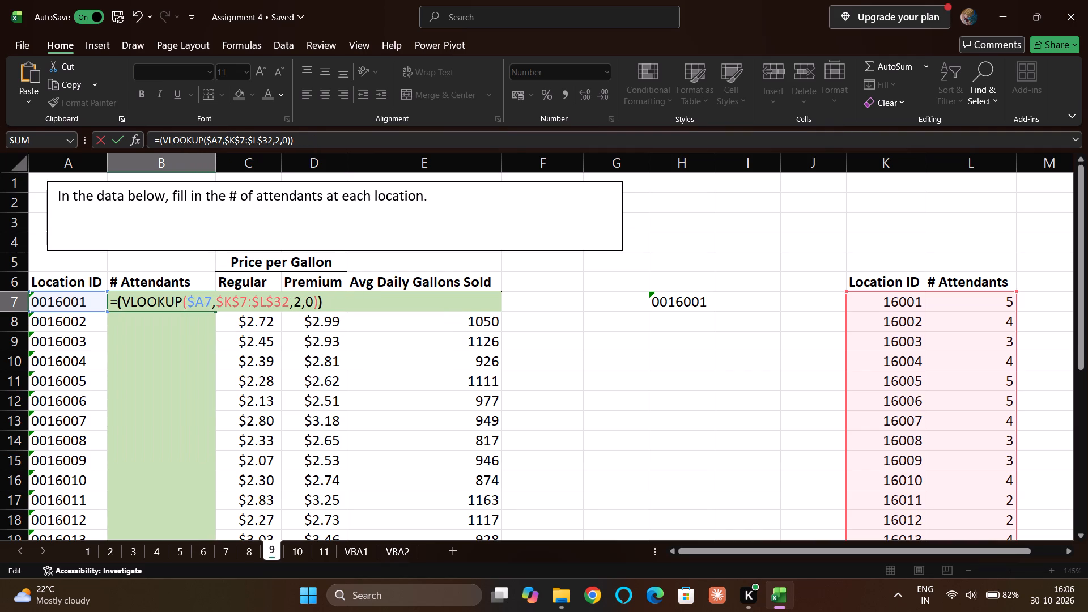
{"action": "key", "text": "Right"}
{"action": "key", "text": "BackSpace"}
Replace the lookup value in B7 with VALUE($A7) and accept the corrected formula =(VLOOKUP(VALUE($A7),$K$7:$L$32,2,0)).
{"action": "key", "text": "Left"}
{"action": "key", "text": "Left"}
{"action": "key", "text": "Left"}
{"action": "key", "text": "Left"}
{"action": "key", "text": "Left"}
{"action": "key", "text": "Left"}
{"action": "key", "text": "Left"}
{"action": "key", "text": "Left"}
{"action": "key", "text": "Left"}
{"action": "key", "text": "Left"}
{"action": "key", "text": "Left"}
{"action": "key", "text": "Left"}
{"action": "key", "text": "Left"}
{"action": "key", "text": "Left"}
{"action": "key", "text": "Left"}
{"action": "key", "text": "Left"}
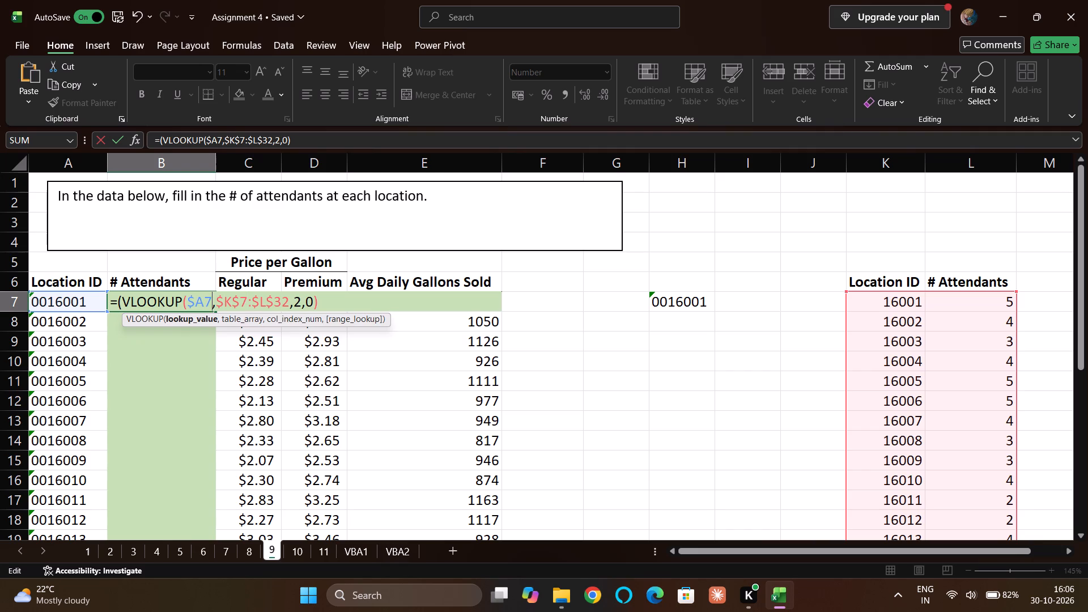
{"action": "key", "text": "BackSpace"}
{"action": "key", "text": "BackSpace"}
{"action": "key", "text": "BackSpace"}
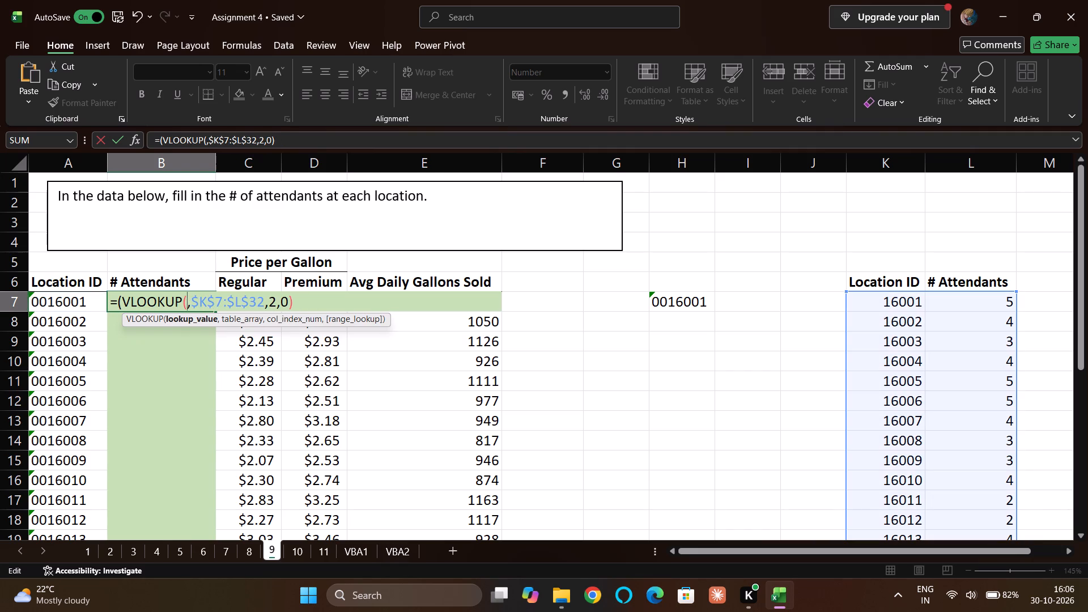
{"action": "type", "text": "val"}
{"action": "key", "text": "Tab"}
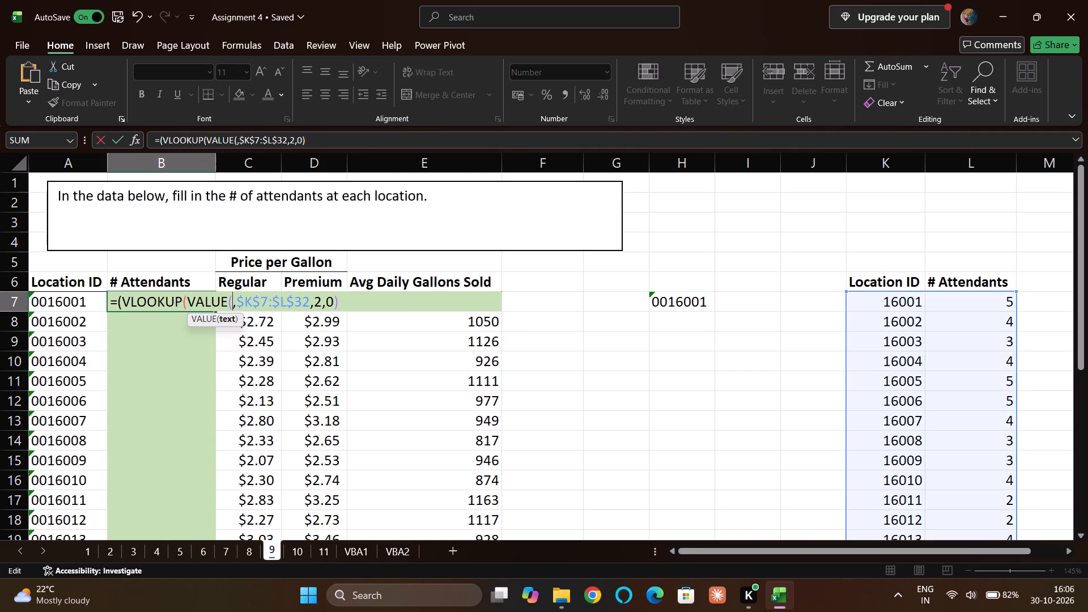
{"action": "left_click", "coordinate": [90, 304]}
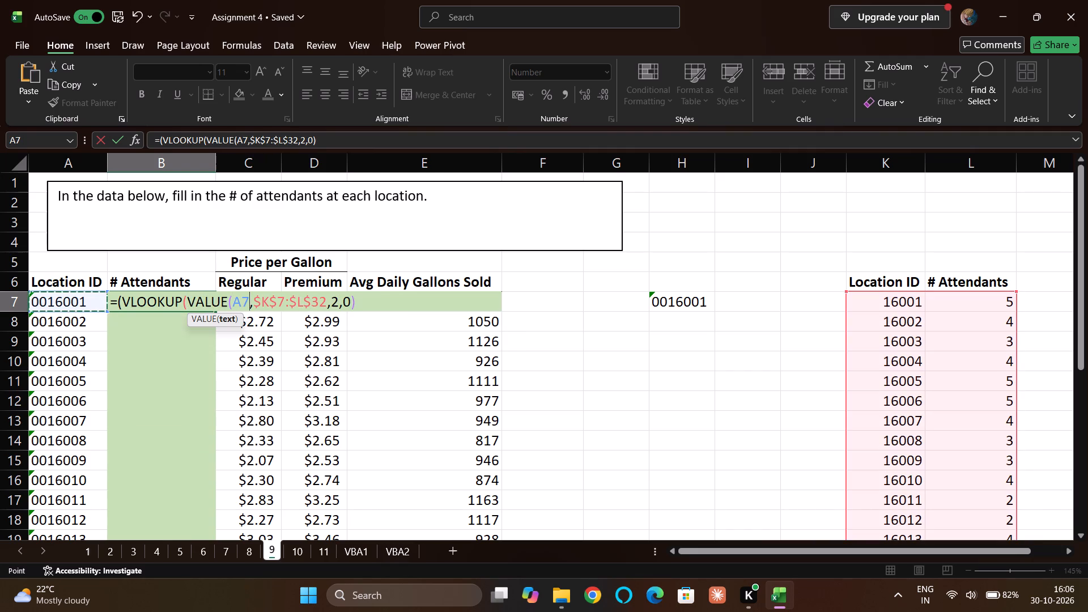
{"action": "key", "text": "F4"}
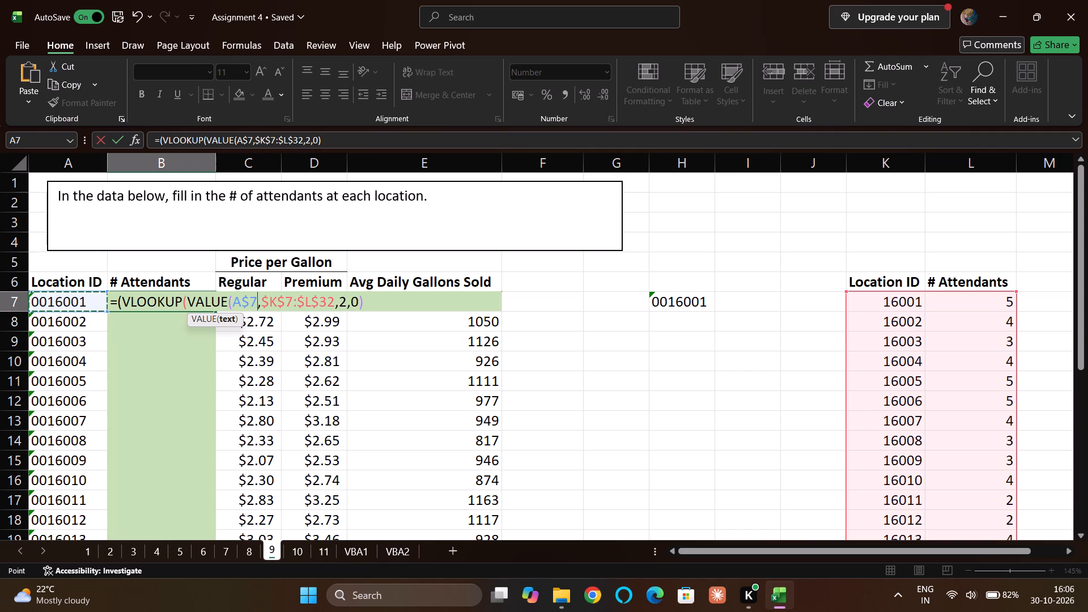
{"action": "key", "text": "F4"}
{"action": "key", "text": "shift+parenright"}
{"action": "left_click", "coordinate": [390, 302]}
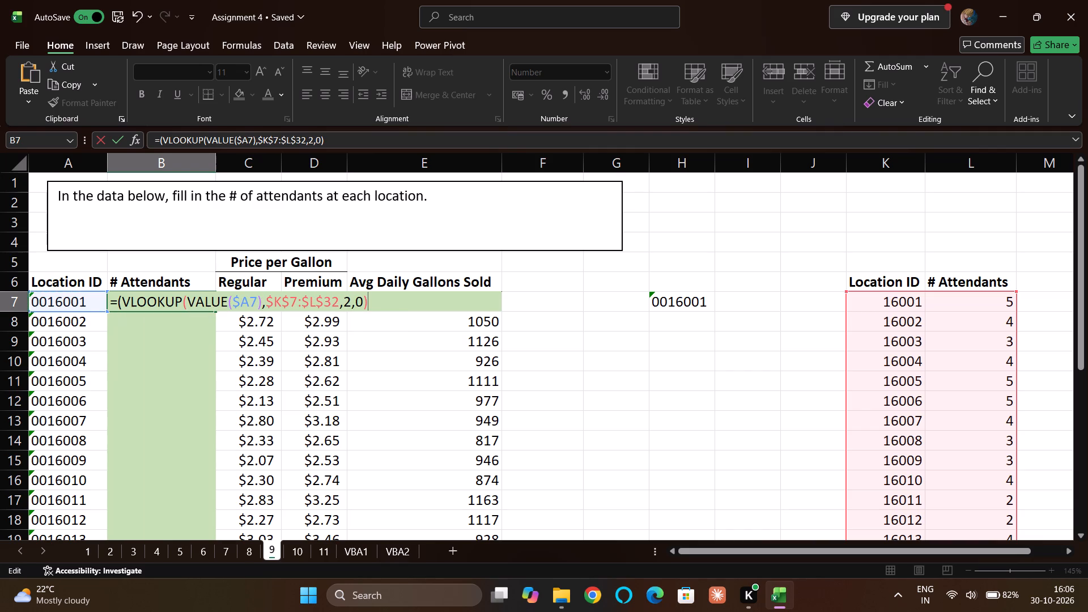
{"action": "key", "text": "Return"}
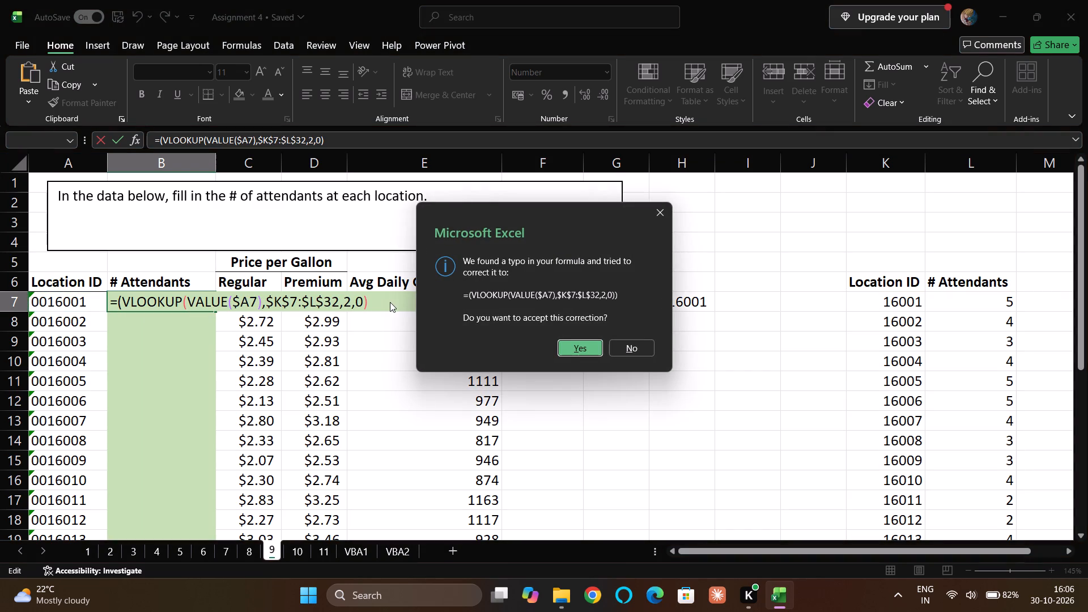
{"action": "key", "text": "Return"}
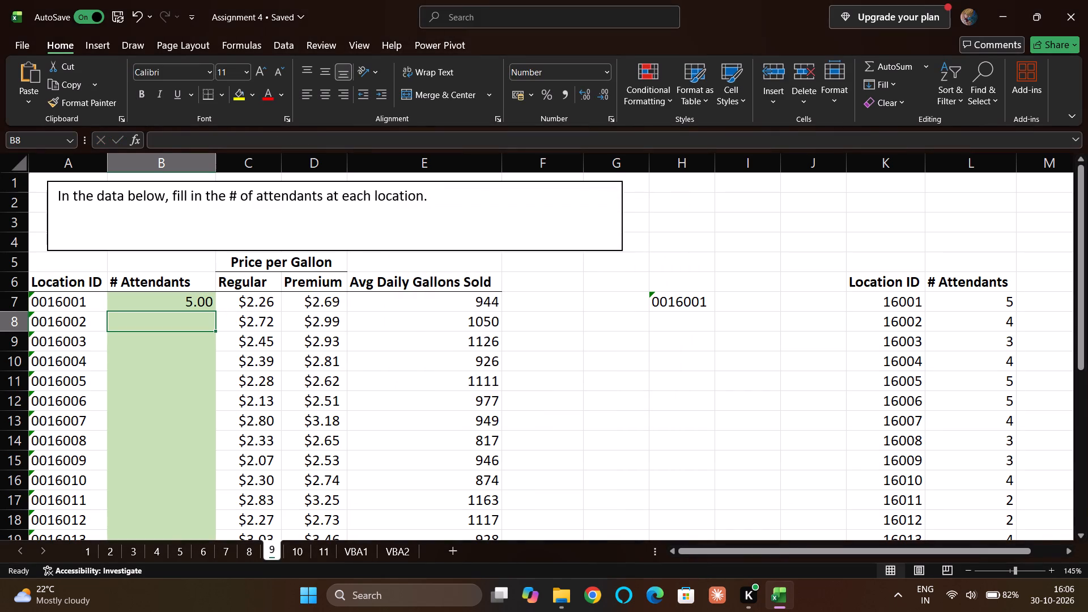
Review the lookup formula in B7 without changing it.
{"action": "double_click", "coordinate": [188, 303]}
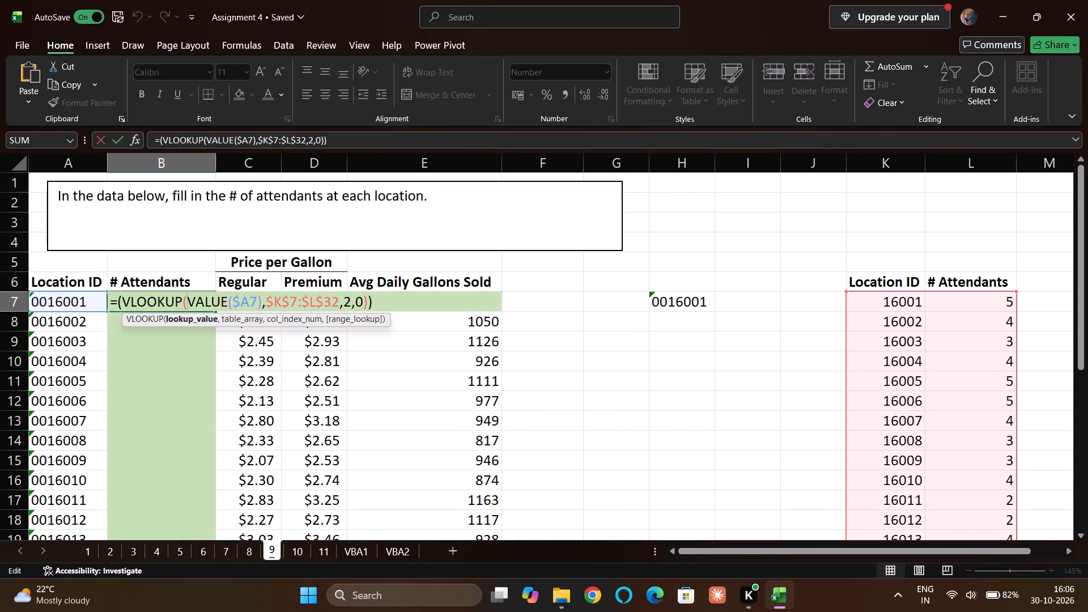
{"action": "left_click", "coordinate": [383, 303]}
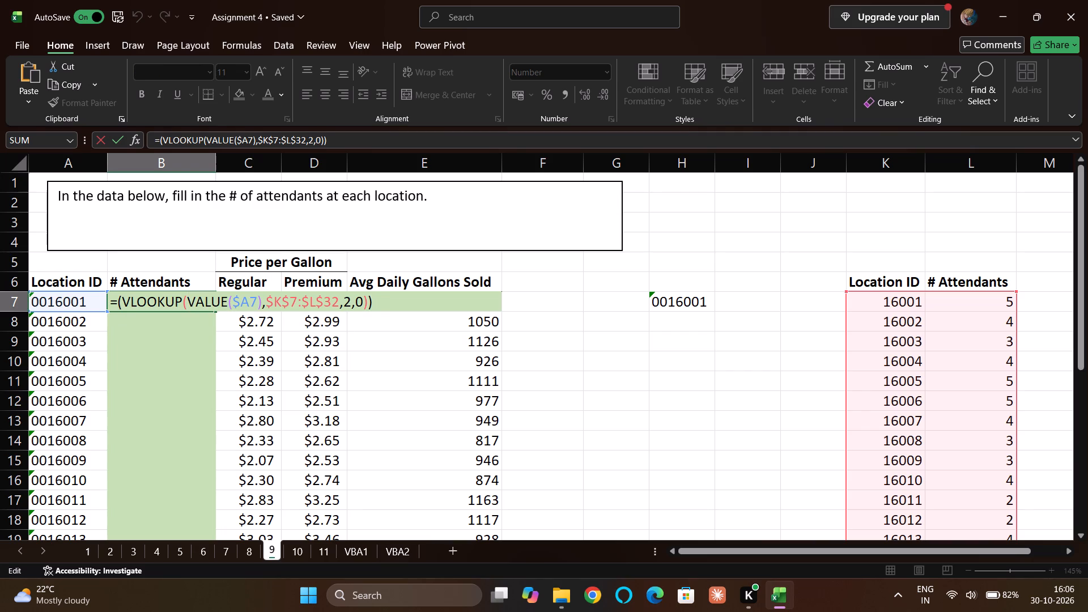
{"action": "key", "text": "Return"}
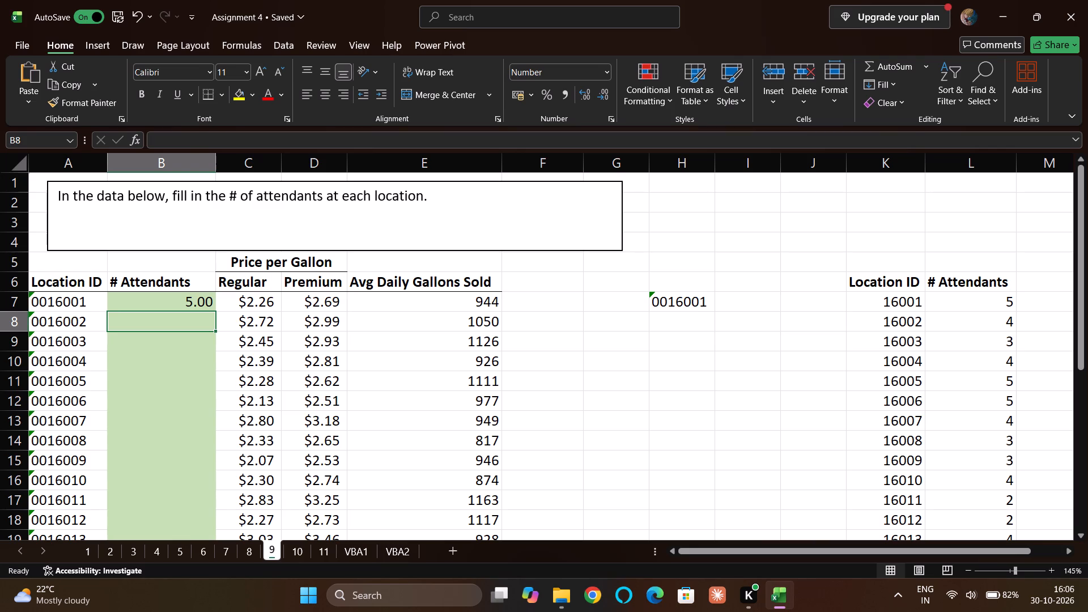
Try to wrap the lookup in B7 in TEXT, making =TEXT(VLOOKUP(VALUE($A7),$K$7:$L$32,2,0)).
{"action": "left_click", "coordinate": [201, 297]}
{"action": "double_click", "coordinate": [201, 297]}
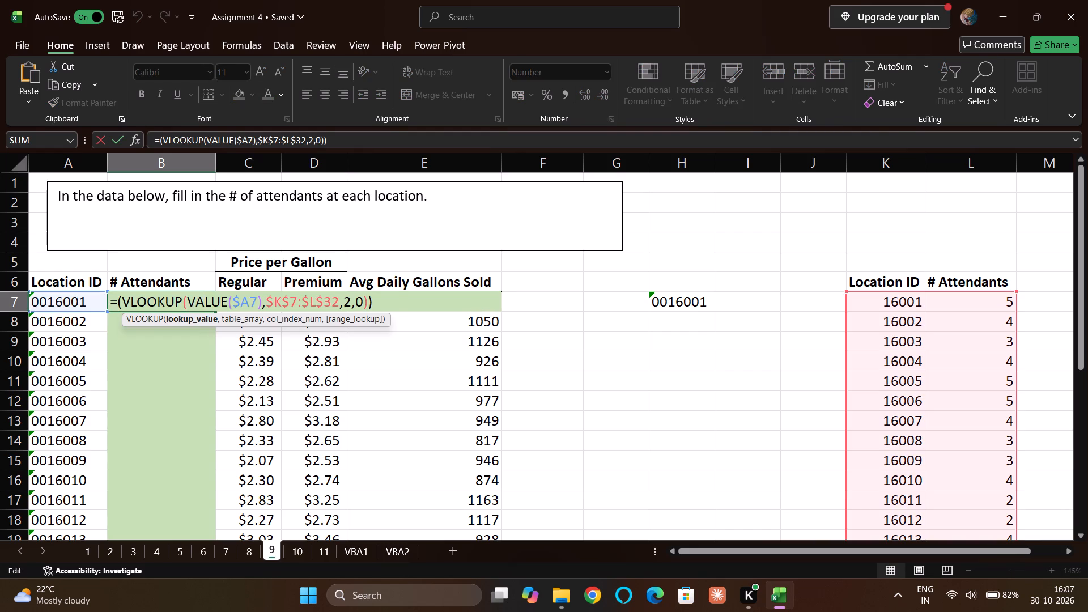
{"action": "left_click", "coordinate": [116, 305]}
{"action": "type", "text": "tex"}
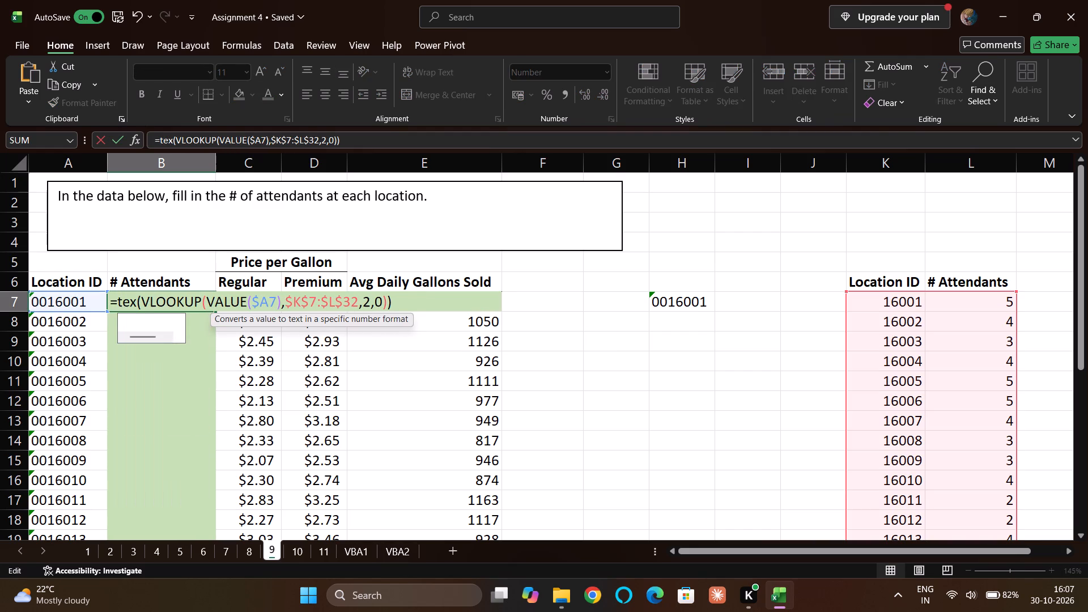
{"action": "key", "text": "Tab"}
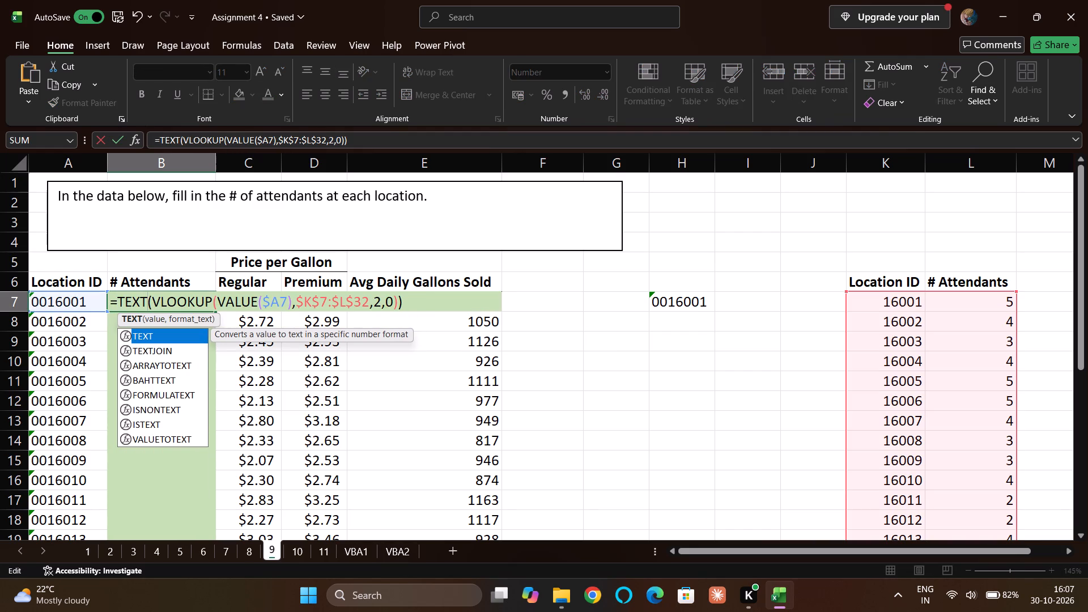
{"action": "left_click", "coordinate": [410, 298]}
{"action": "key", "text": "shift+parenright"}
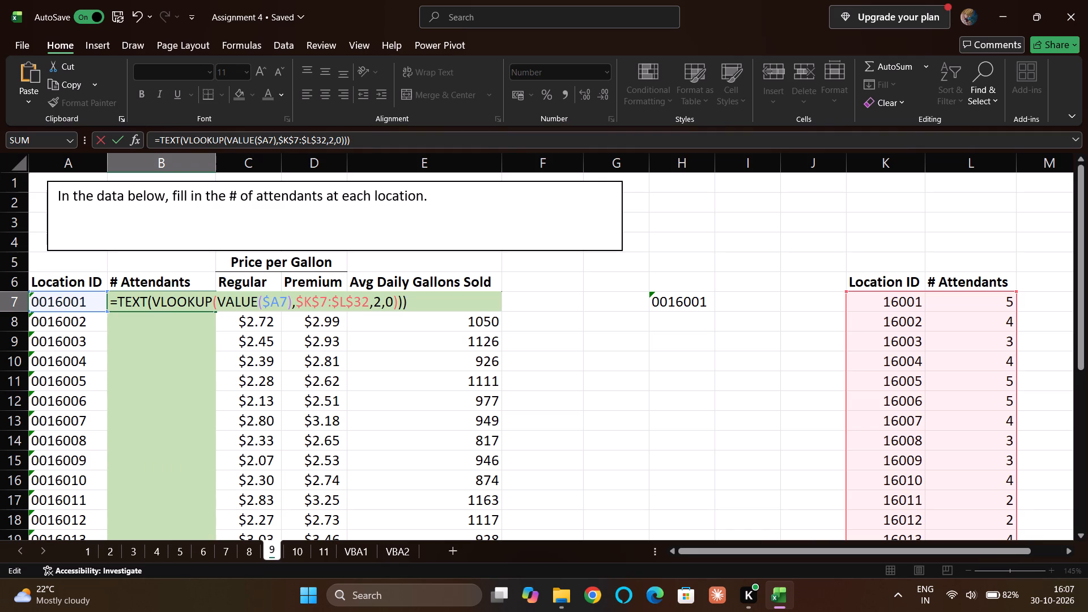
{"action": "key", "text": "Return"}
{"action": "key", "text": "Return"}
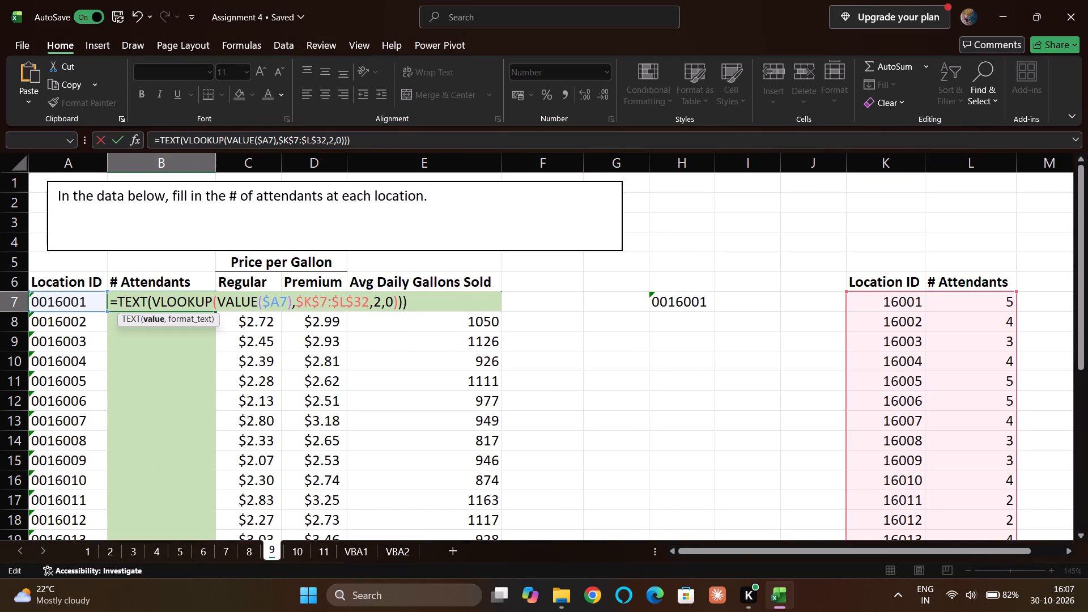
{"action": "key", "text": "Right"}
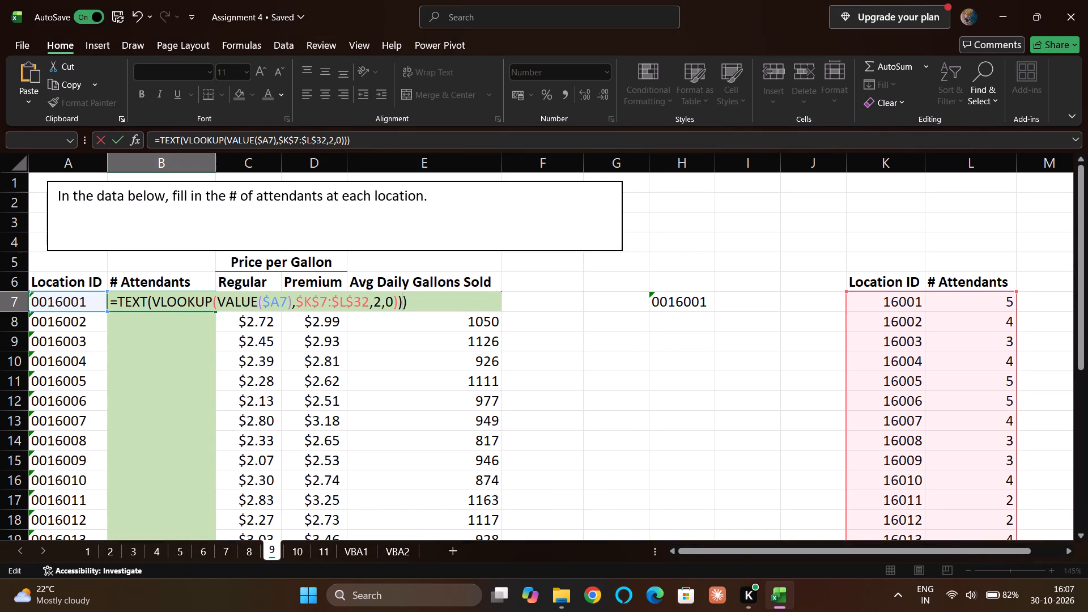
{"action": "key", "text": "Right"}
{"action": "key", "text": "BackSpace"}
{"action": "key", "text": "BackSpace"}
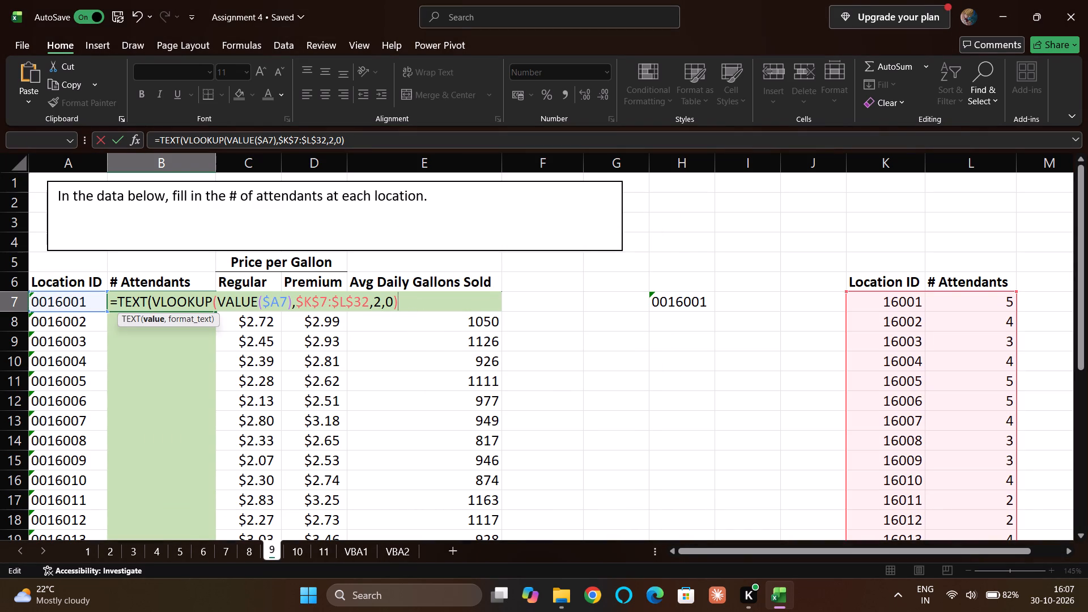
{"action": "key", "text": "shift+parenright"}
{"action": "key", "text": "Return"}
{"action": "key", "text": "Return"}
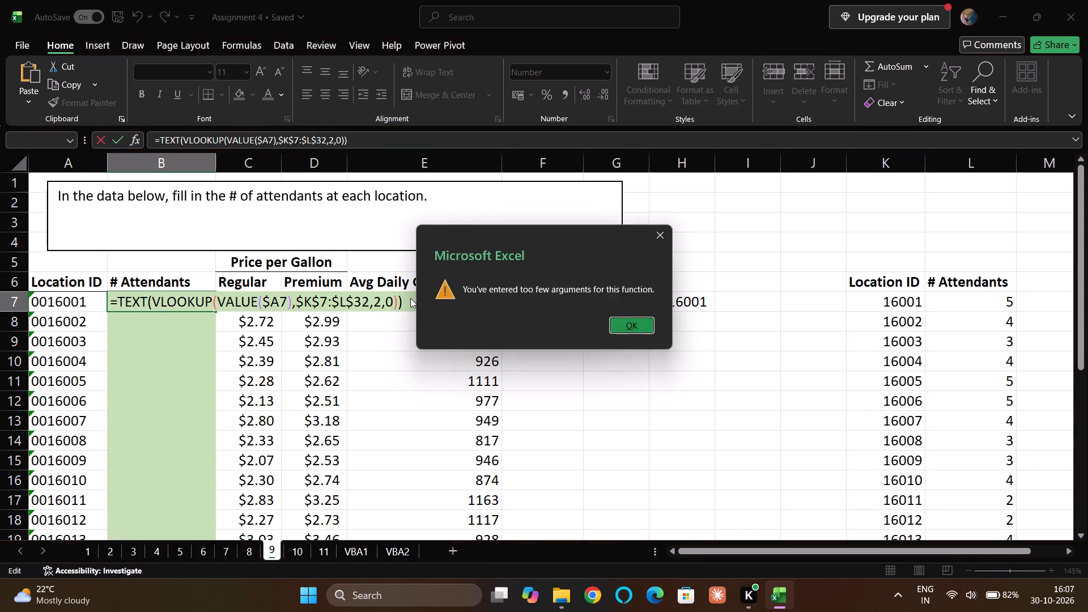
Strip the TEXT wrapper from B7 and accept the corrected formula =VLOOKUP(VALUE($A7),$K$7:$L$32,2,0).
{"action": "key", "text": "ctrl+z"}
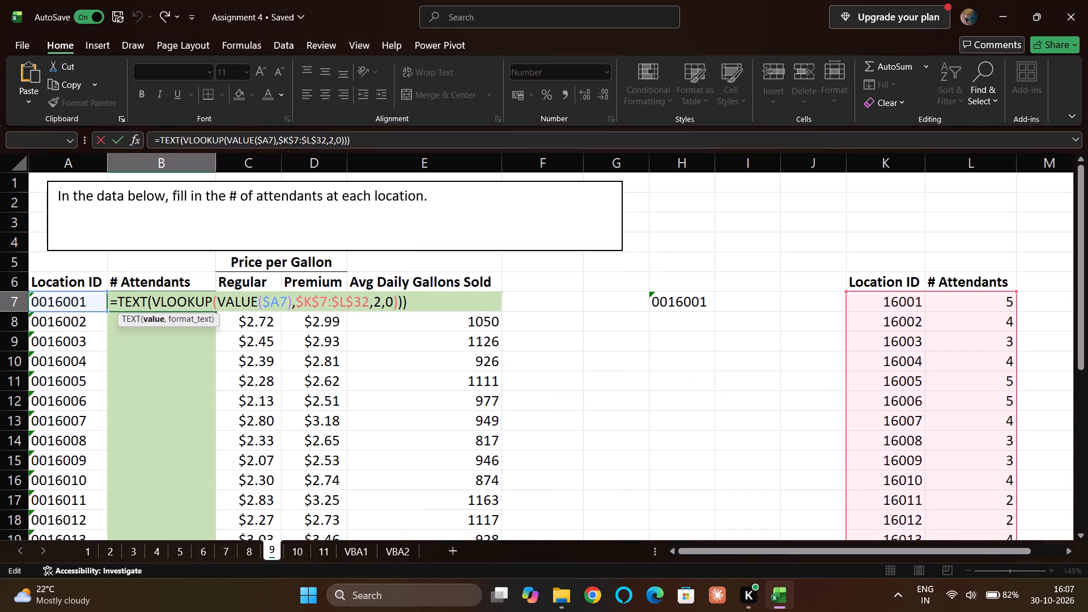
{"action": "key", "text": "ctrl+z"}
{"action": "key", "text": "ctrl+z"}
{"action": "key", "text": "ctrl+z"}
{"action": "key", "text": "Left"}
{"action": "key", "text": "Left"}
{"action": "key", "text": "Left"}
{"action": "key", "text": "Left"}
{"action": "key", "text": "Left"}
{"action": "key", "text": "Left"}
{"action": "key", "text": "Left"}
{"action": "key", "text": "Left"}
{"action": "key", "text": "Left"}
{"action": "key", "text": "Left"}
{"action": "key", "text": "Left"}
{"action": "key", "text": "Left"}
{"action": "key", "text": "Left"}
{"action": "key", "text": "Left"}
{"action": "key", "text": "Left"}
{"action": "key", "text": "Left"}
{"action": "key", "text": "Left"}
{"action": "key", "text": "Left"}
{"action": "key", "text": "Left"}
{"action": "key", "text": "Left"}
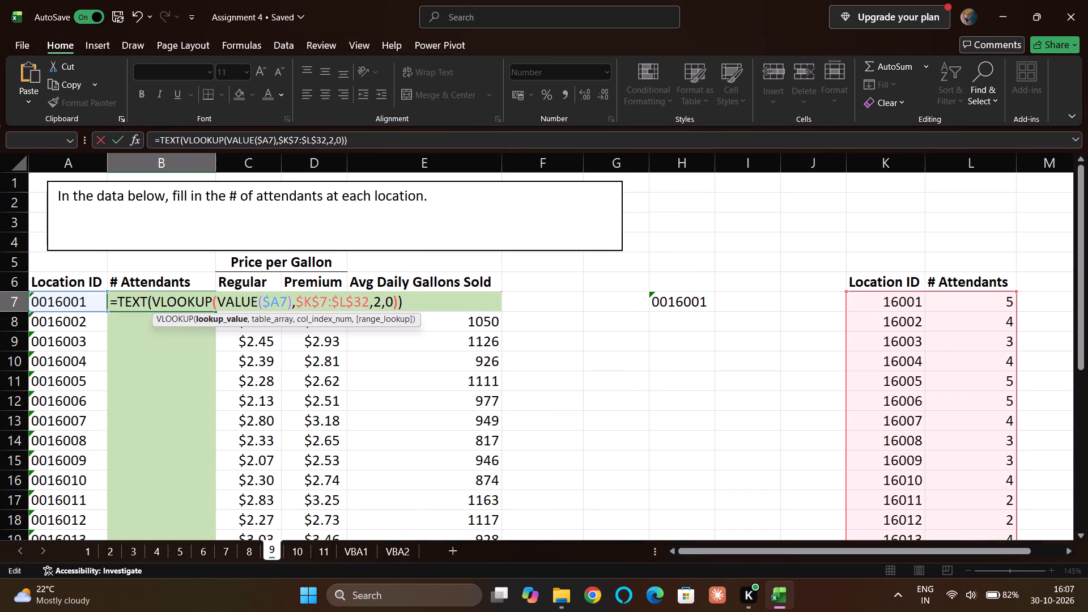
{"action": "key", "text": "Left"}
{"action": "key", "text": "Left"}
{"action": "key", "text": "Left"}
{"action": "key", "text": "Left"}
{"action": "key", "text": "Left"}
{"action": "key", "text": "Left"}
{"action": "key", "text": "Left"}
{"action": "key", "text": "BackSpace"}
{"action": "key", "text": "BackSpace"}
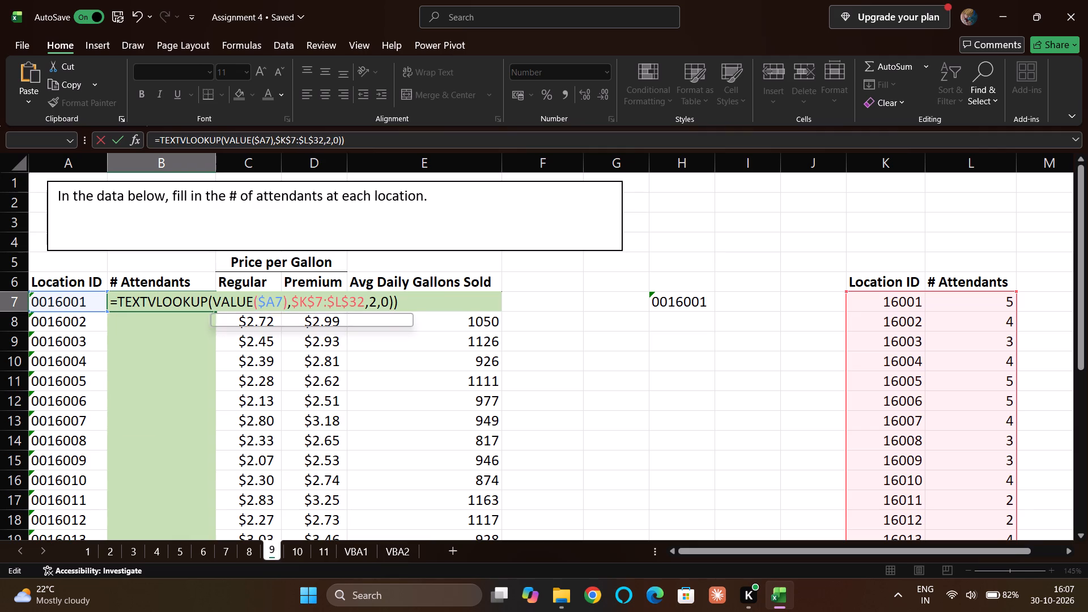
{"action": "key", "text": "BackSpace"}
{"action": "key", "text": "BackSpace"}
{"action": "key", "text": "BackSpace"}
{"action": "key", "text": "Return"}
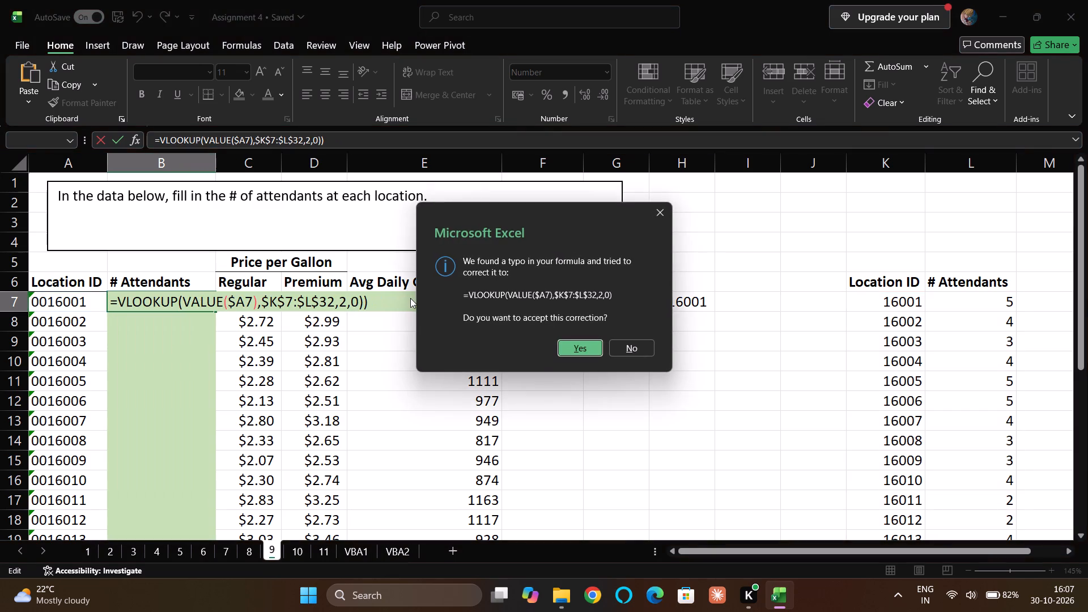
{"action": "key", "text": "Return"}
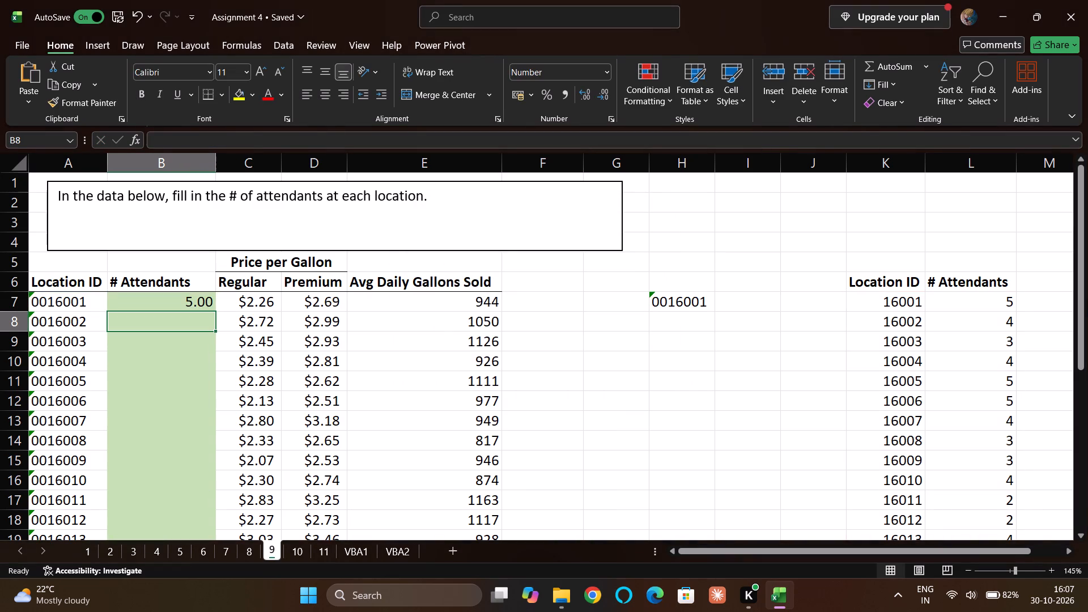
Fill the B7 lookup formula down the # Attendants column to the last location row.
{"action": "key", "text": "Up"}
{"action": "key", "text": "Left"}
{"action": "key", "text": "Down"}
{"action": "key", "text": "ctrl+Down"}
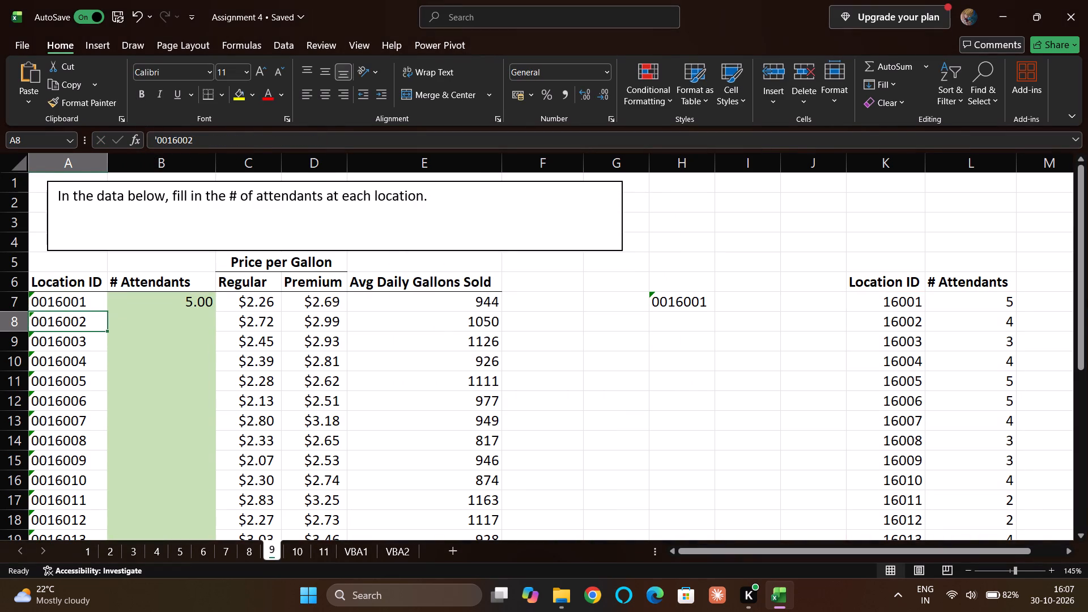
{"action": "key", "text": "Right"}
{"action": "key", "text": "ctrl+shift+Up"}
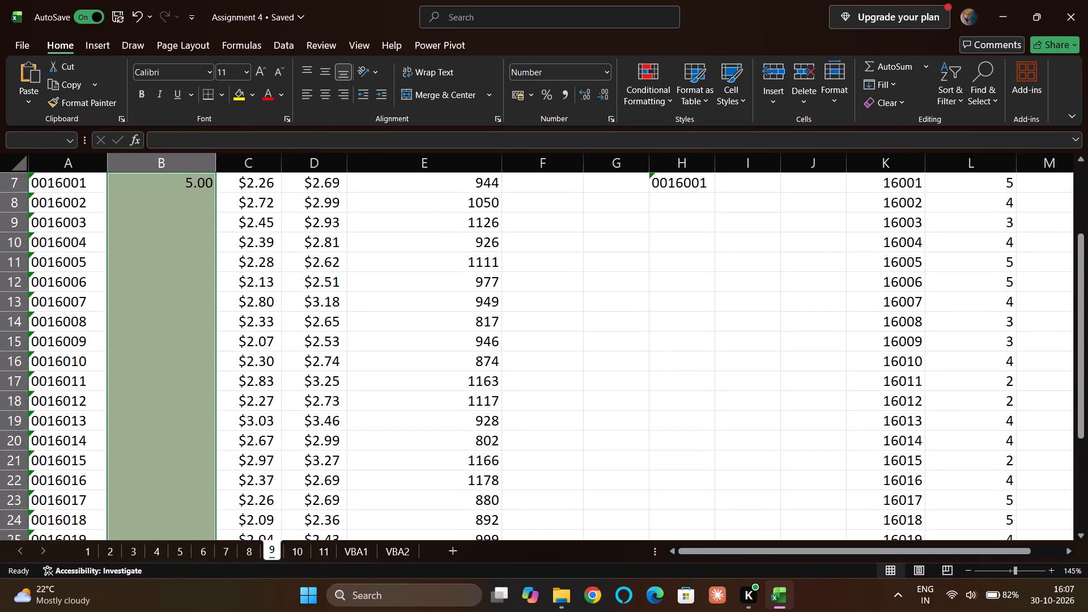
{"action": "key", "text": "ctrl+d"}
{"action": "left_click", "coordinate": [405, 364]}
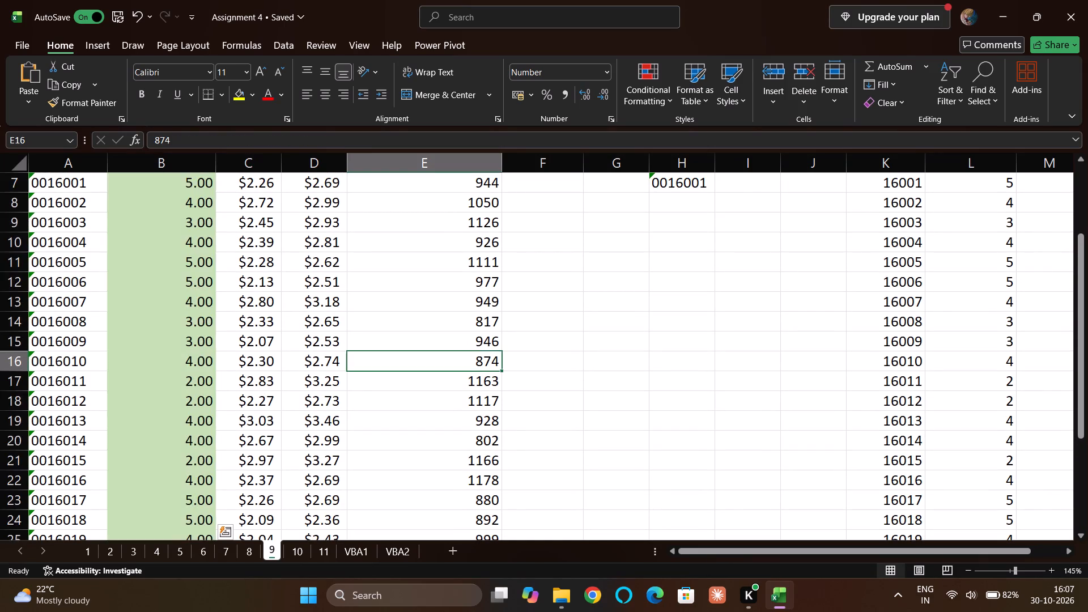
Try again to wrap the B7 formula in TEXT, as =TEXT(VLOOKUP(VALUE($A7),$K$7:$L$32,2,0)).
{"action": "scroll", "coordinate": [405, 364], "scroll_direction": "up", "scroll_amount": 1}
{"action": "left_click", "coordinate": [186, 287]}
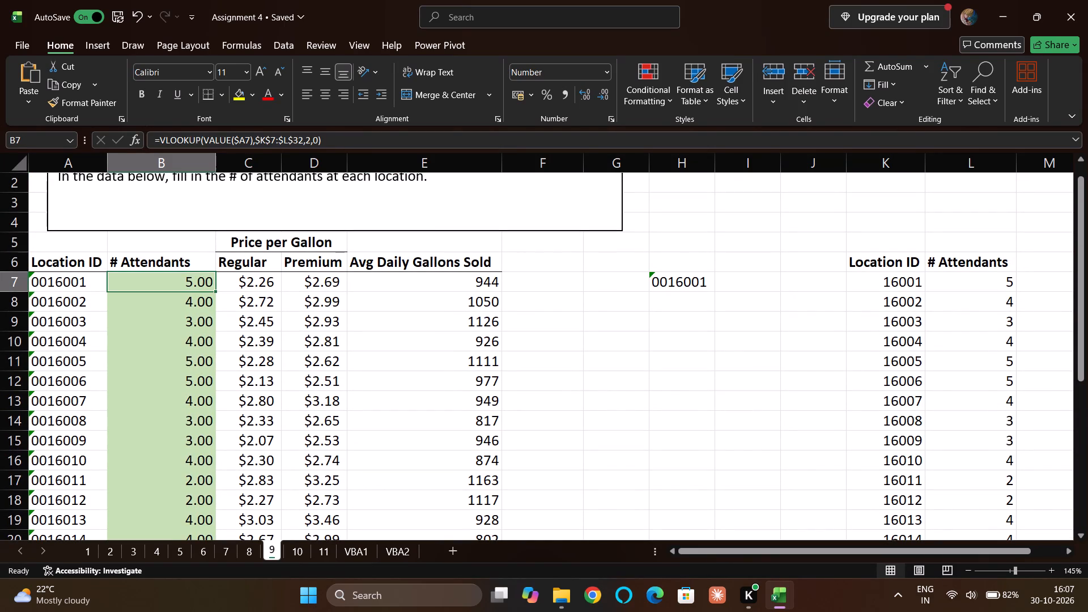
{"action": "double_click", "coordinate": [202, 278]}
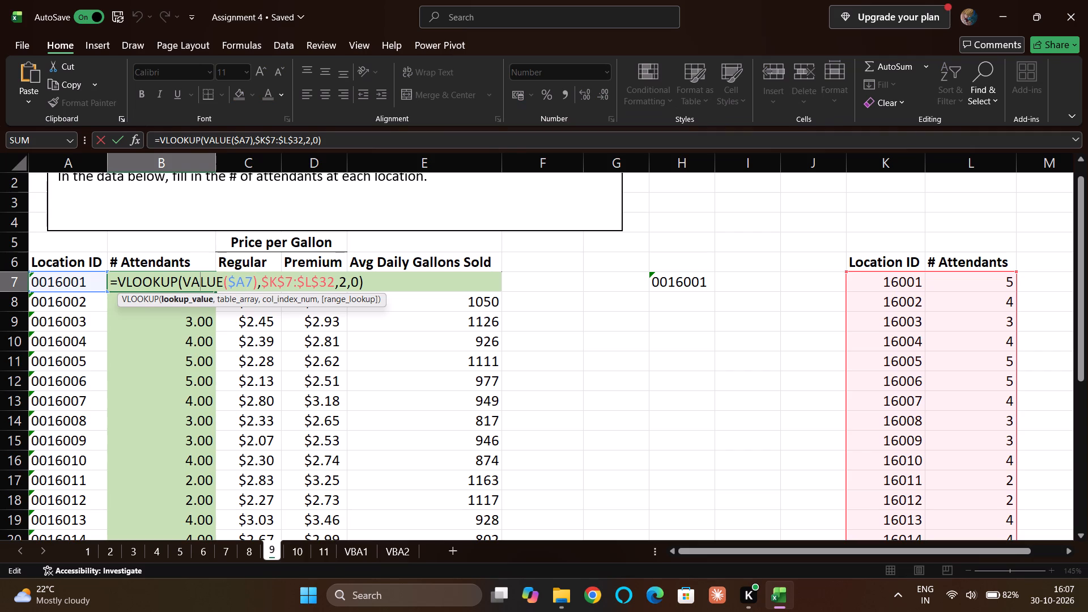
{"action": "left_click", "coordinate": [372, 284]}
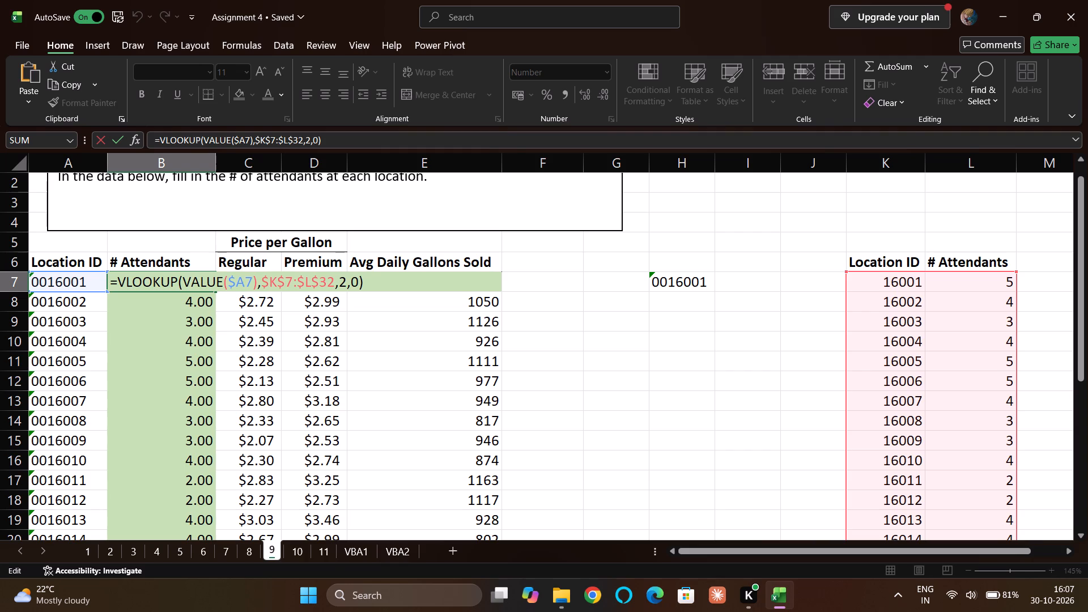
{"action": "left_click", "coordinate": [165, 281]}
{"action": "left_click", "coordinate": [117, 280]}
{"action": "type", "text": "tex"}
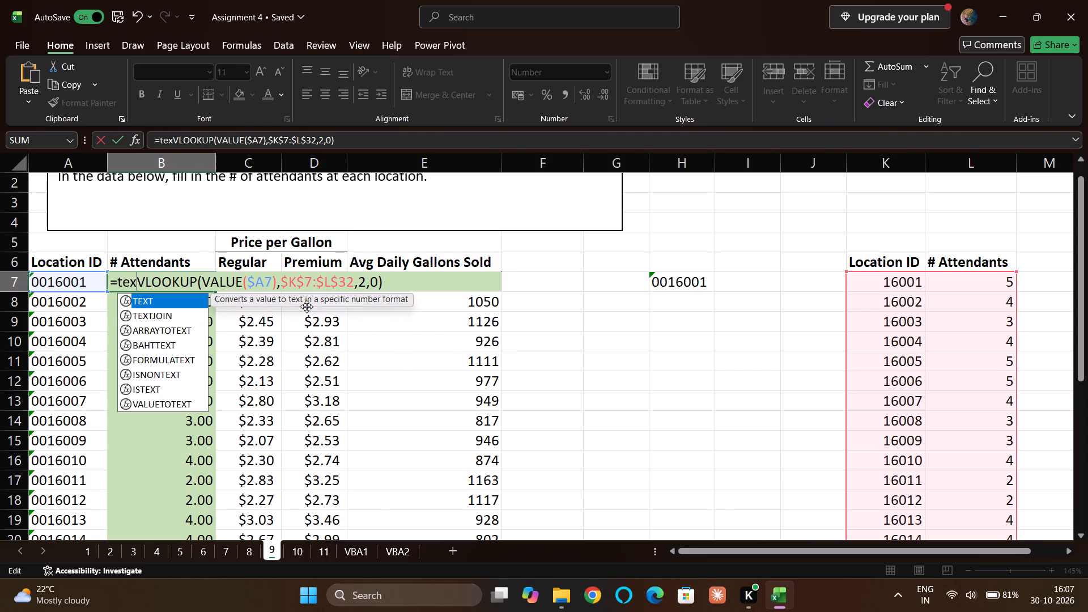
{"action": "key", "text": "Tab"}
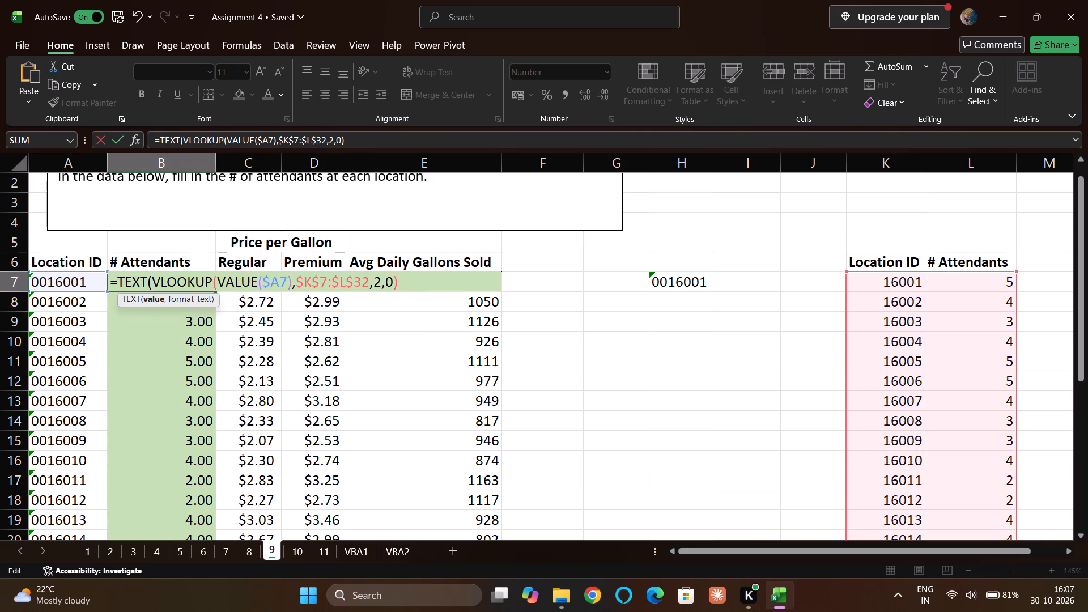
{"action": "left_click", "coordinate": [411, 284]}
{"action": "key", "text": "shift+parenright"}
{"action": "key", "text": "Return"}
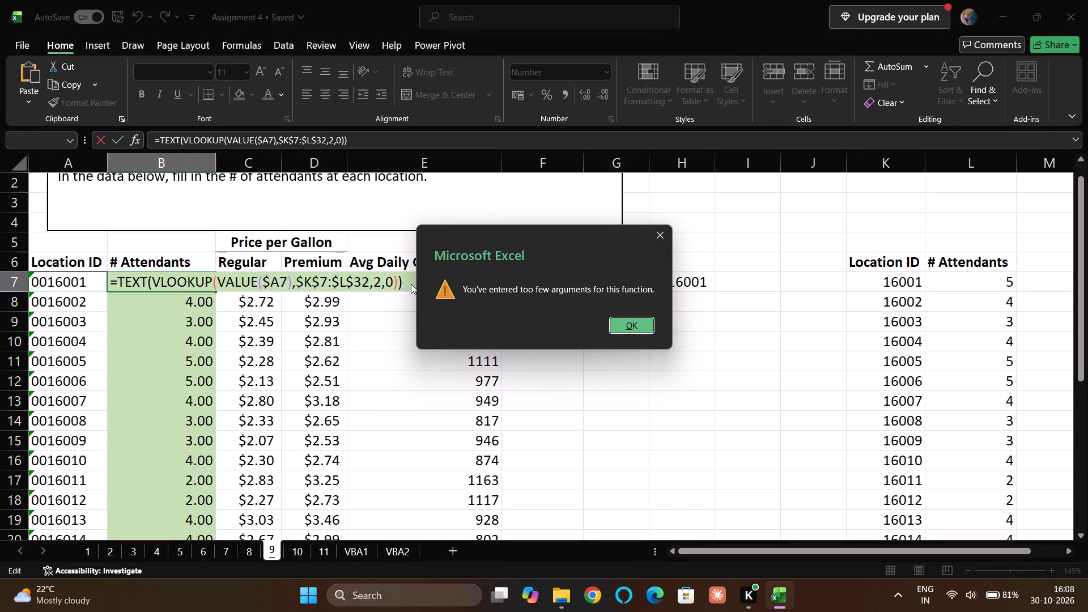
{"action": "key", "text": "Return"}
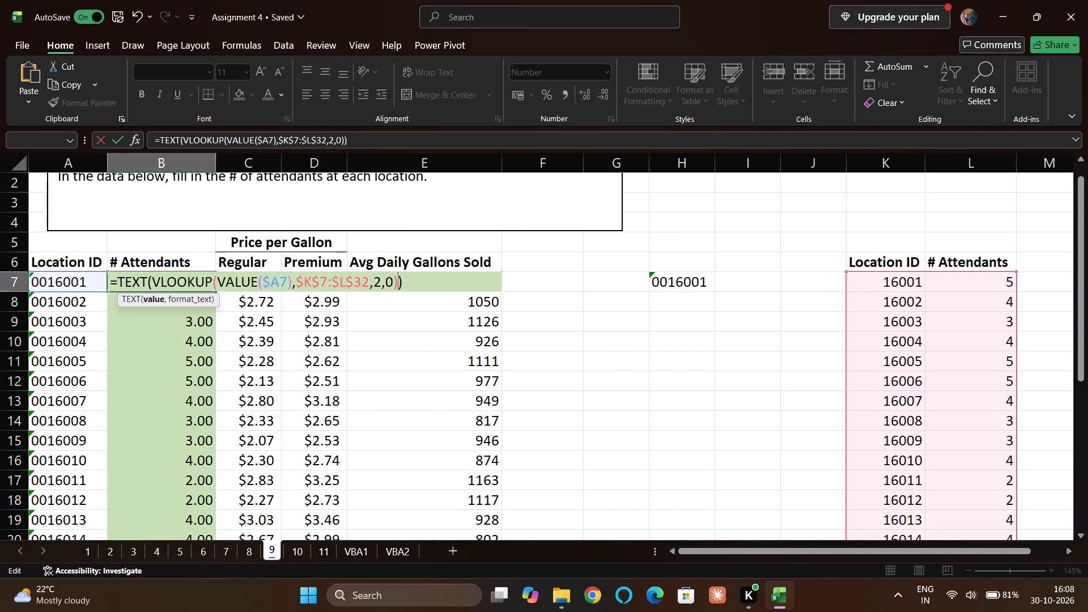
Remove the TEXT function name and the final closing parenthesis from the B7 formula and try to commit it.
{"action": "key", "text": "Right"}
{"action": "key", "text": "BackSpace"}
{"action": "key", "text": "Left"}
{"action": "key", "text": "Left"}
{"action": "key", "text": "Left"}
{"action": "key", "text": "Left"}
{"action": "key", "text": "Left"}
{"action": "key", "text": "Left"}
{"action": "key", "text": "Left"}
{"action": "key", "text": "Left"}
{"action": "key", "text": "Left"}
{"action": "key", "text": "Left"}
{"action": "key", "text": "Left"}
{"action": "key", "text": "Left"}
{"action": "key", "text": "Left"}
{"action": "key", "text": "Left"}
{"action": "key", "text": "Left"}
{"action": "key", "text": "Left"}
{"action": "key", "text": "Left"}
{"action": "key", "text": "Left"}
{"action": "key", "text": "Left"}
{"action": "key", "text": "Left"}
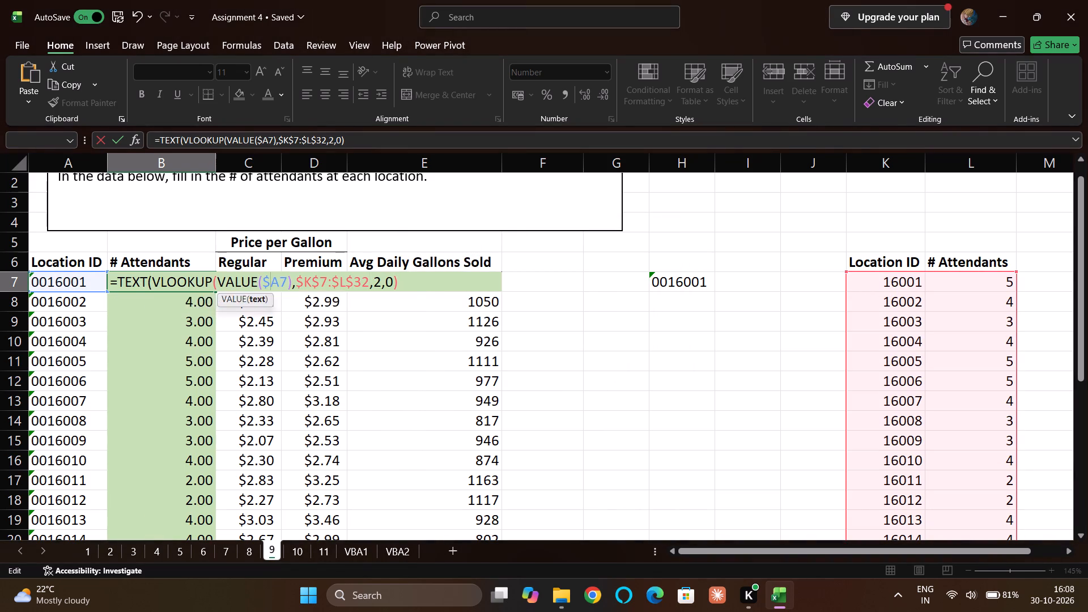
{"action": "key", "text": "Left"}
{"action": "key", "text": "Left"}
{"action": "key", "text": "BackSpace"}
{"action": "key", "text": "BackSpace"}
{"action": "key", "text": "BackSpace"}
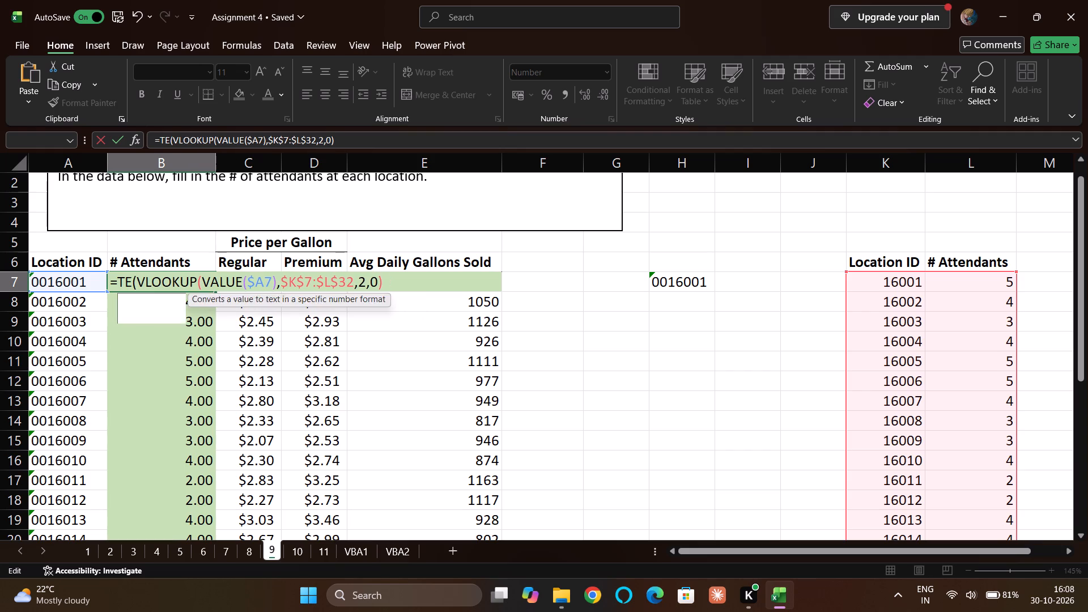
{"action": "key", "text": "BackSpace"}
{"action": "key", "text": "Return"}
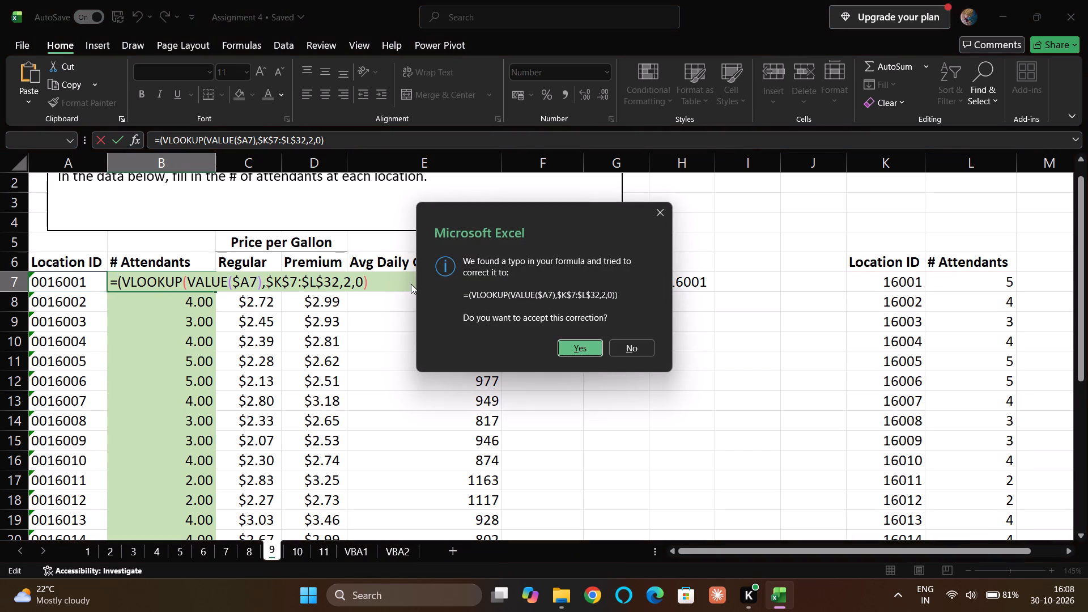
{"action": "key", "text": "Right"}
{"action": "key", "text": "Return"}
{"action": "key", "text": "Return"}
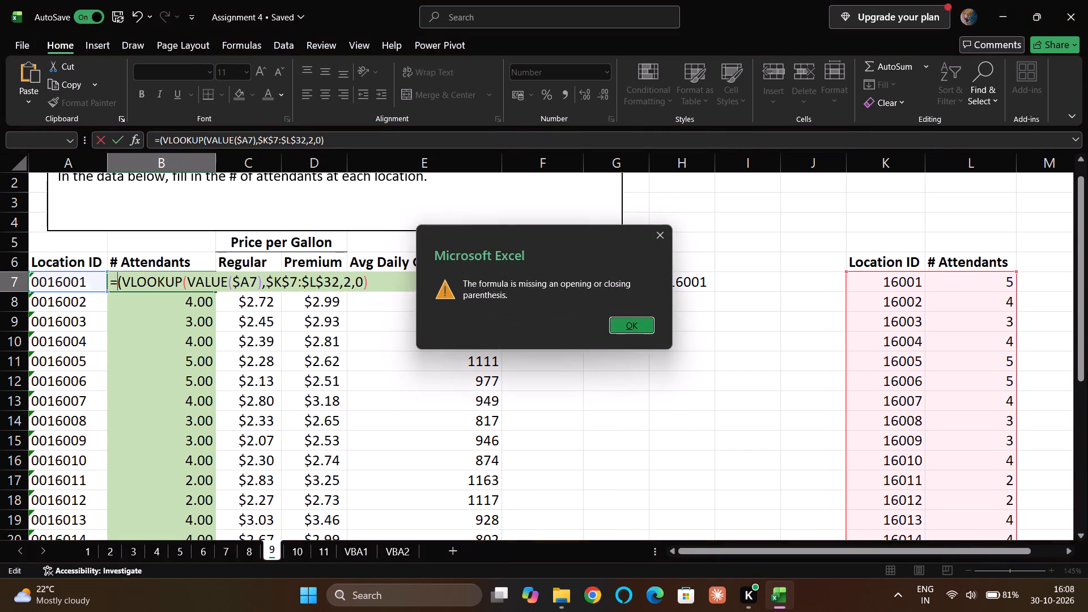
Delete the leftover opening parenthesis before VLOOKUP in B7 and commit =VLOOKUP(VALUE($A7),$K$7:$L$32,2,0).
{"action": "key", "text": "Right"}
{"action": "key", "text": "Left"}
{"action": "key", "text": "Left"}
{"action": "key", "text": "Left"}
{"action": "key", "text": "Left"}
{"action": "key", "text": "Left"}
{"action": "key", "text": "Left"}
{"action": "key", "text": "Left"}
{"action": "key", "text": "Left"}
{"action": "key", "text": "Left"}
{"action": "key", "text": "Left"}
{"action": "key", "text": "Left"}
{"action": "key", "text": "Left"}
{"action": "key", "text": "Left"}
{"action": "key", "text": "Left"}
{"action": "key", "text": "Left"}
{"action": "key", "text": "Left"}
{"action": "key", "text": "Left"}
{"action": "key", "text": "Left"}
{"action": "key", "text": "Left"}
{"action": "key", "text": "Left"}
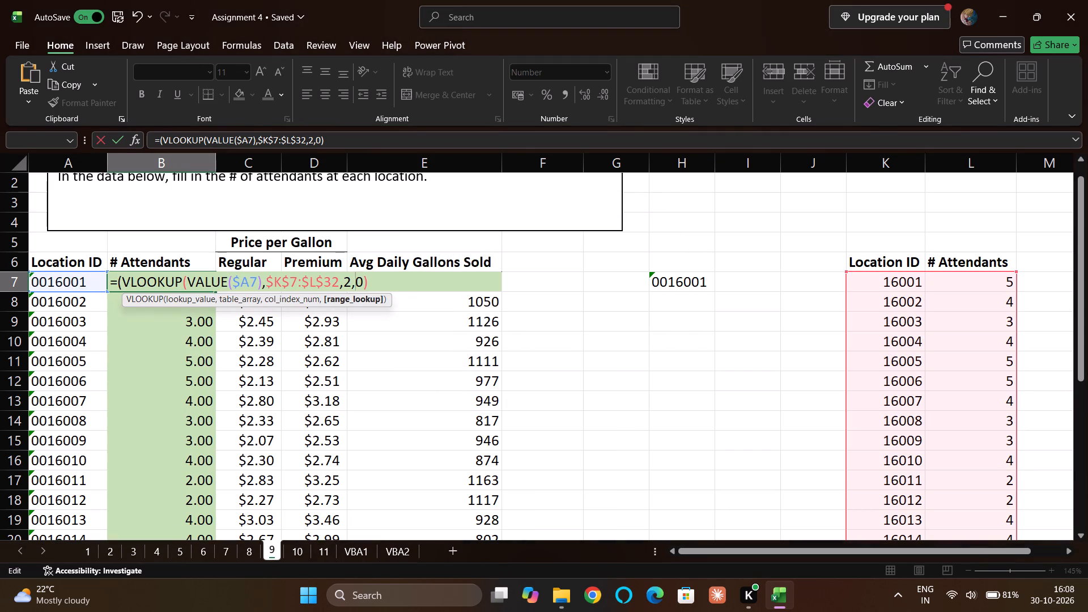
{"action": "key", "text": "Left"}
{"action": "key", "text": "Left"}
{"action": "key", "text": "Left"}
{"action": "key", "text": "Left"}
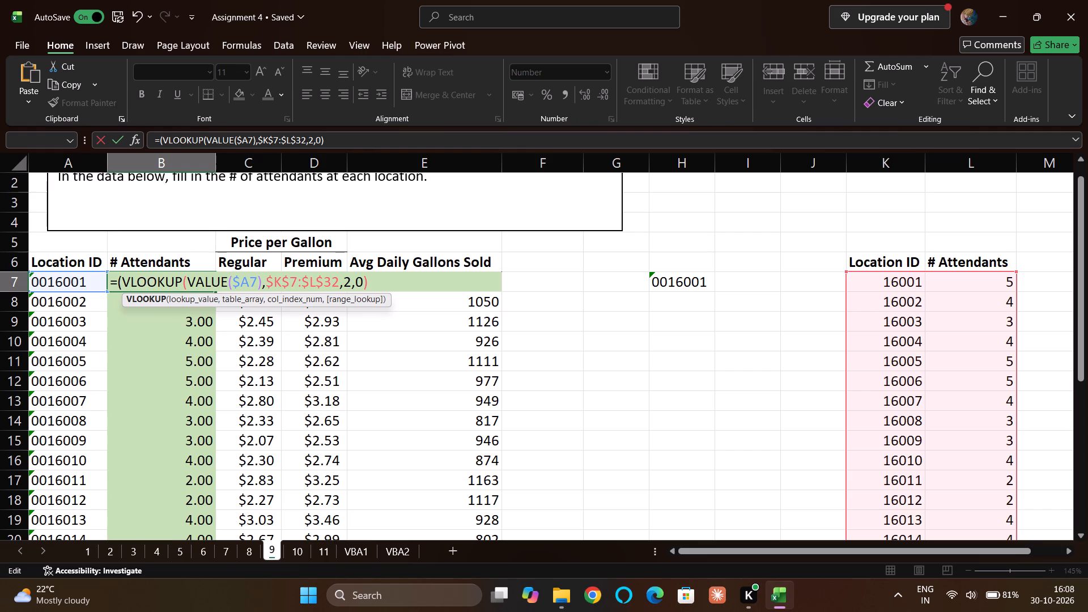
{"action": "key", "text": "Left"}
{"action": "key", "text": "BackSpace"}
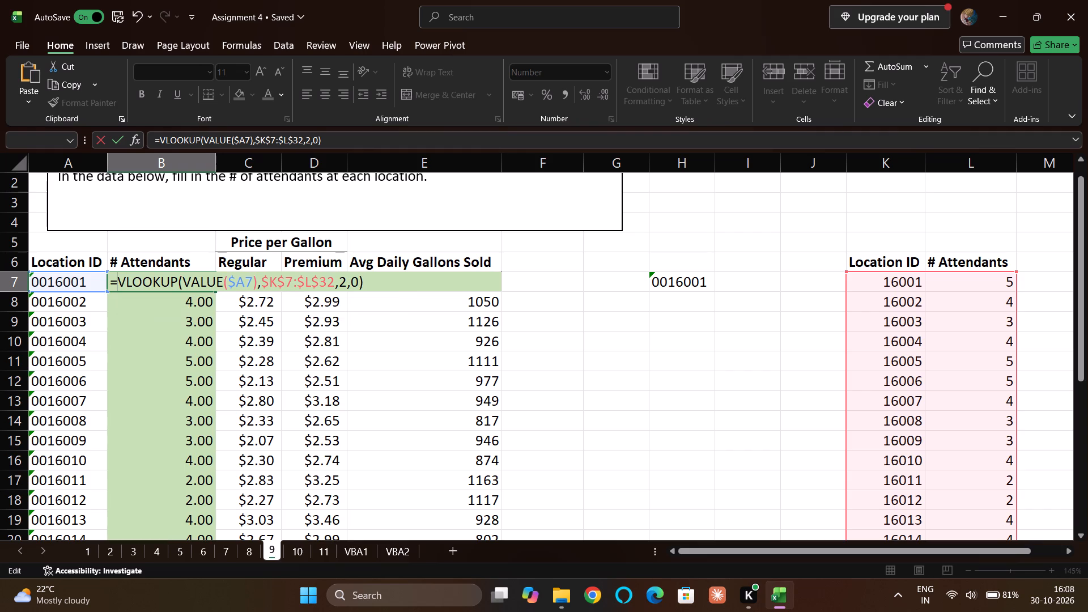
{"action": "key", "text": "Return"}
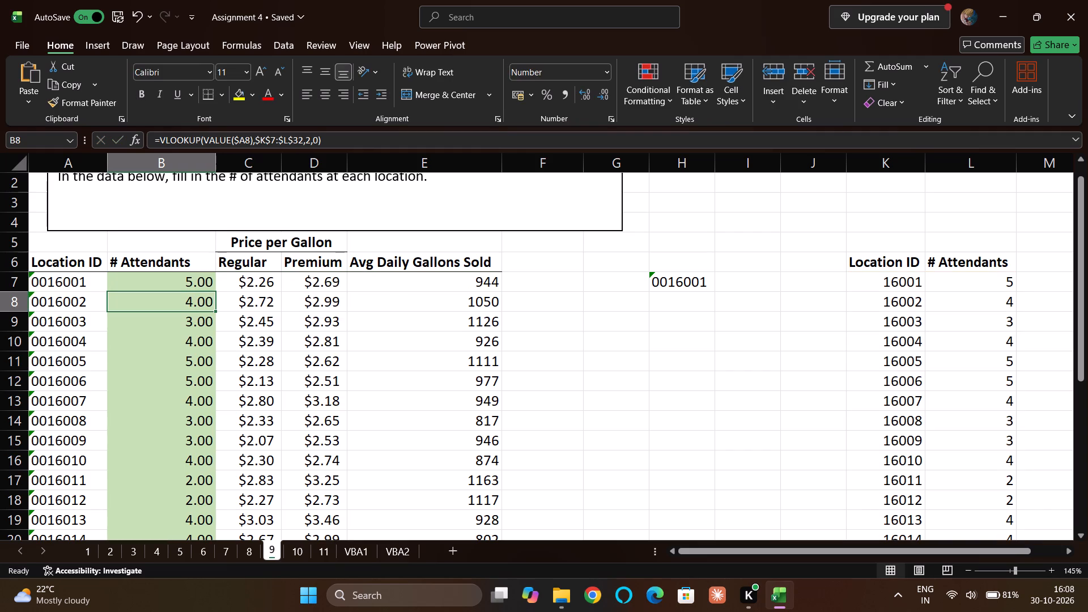
Look over the filled # Attendants column, then open sheet 10.
{"action": "scroll", "coordinate": [607, 334], "scroll_direction": "down", "scroll_amount": 1}
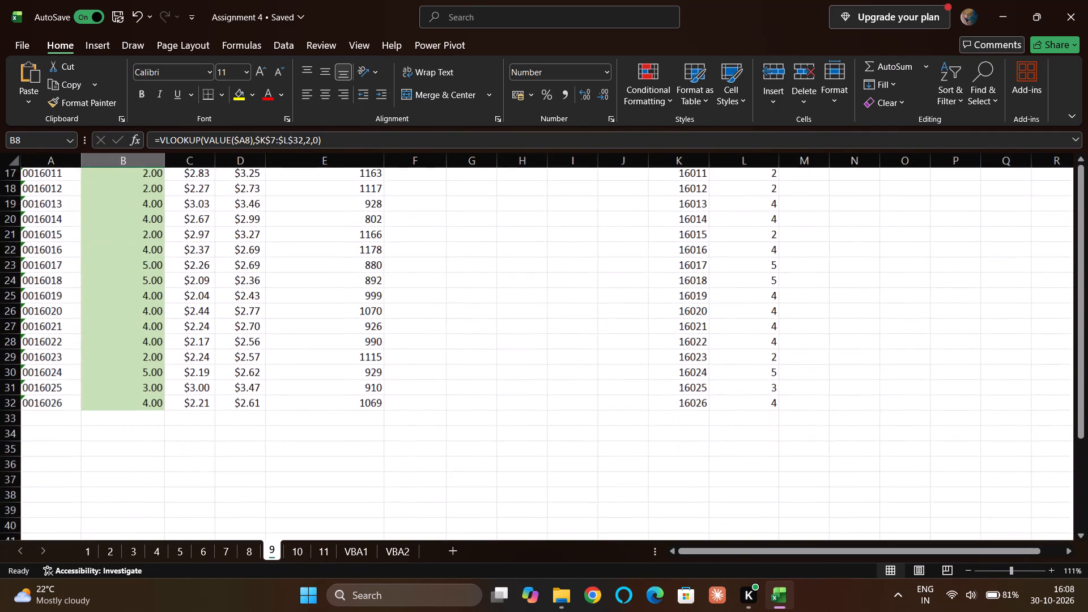
{"action": "scroll", "coordinate": [607, 334], "scroll_direction": "down", "scroll_amount": 1}
{"action": "scroll", "coordinate": [607, 334], "scroll_direction": "up", "scroll_amount": 1}
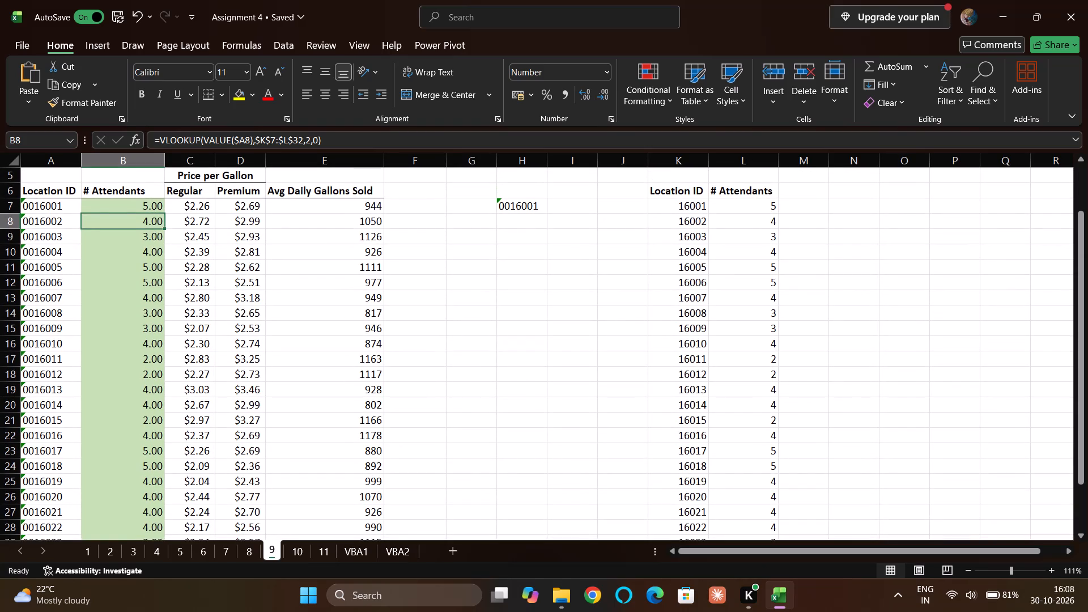
{"action": "scroll", "coordinate": [607, 334], "scroll_direction": "up", "scroll_amount": 2}
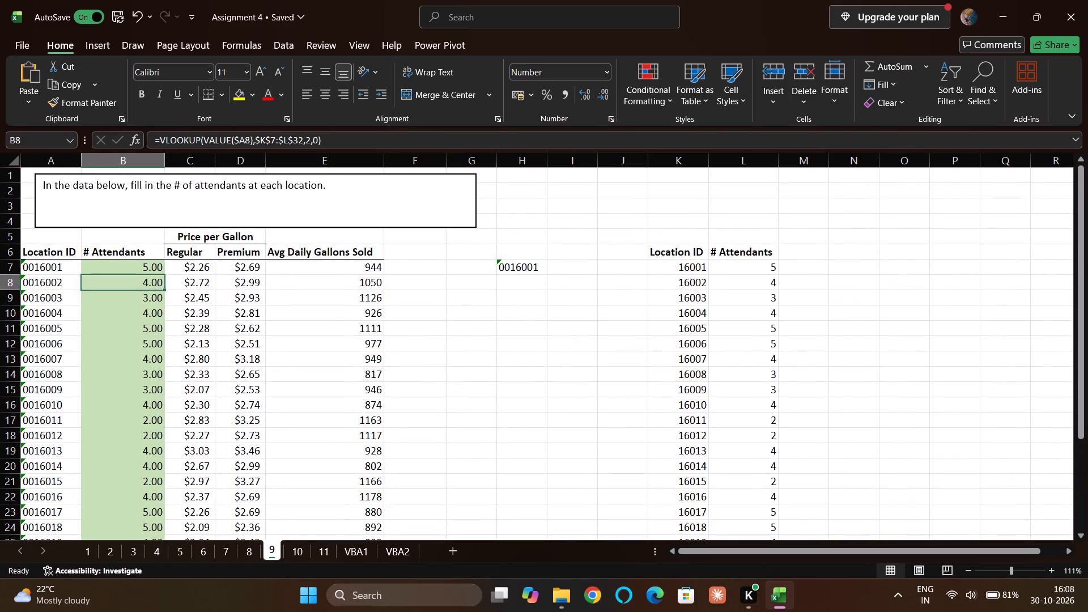
{"action": "left_click", "coordinate": [300, 547]}
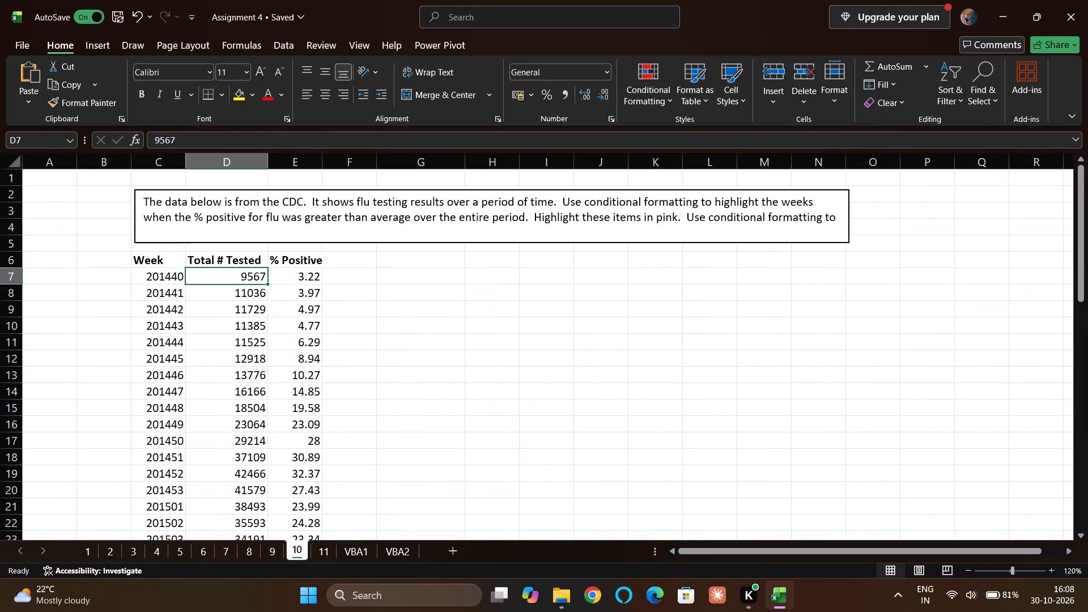
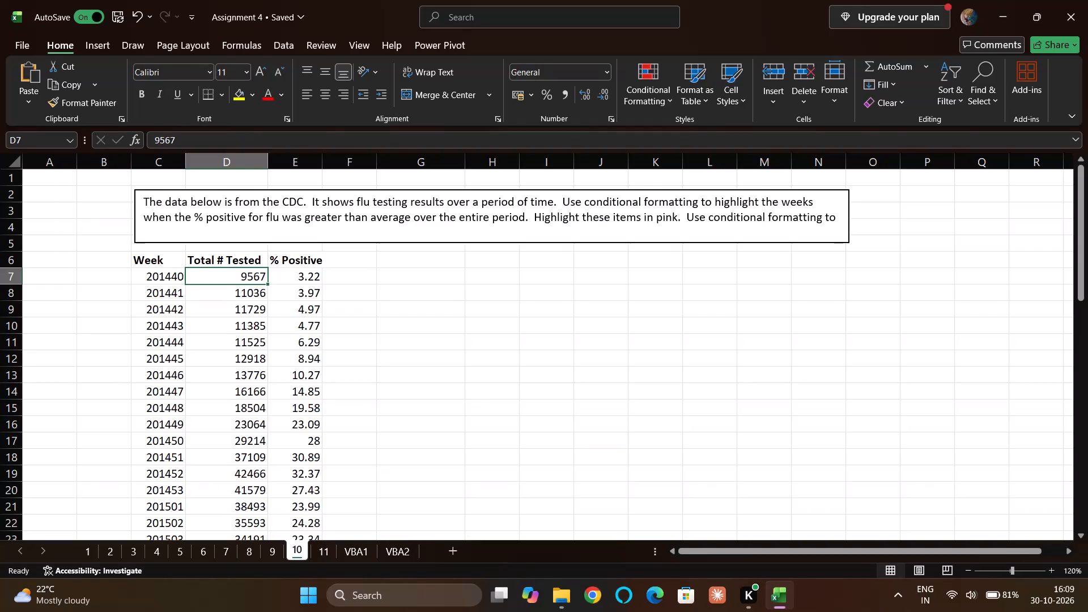
Look through the weekly flu data and select E7, the first % Positive value.
{"action": "scroll", "coordinate": [402, 303], "scroll_direction": "down", "scroll_amount": 7}
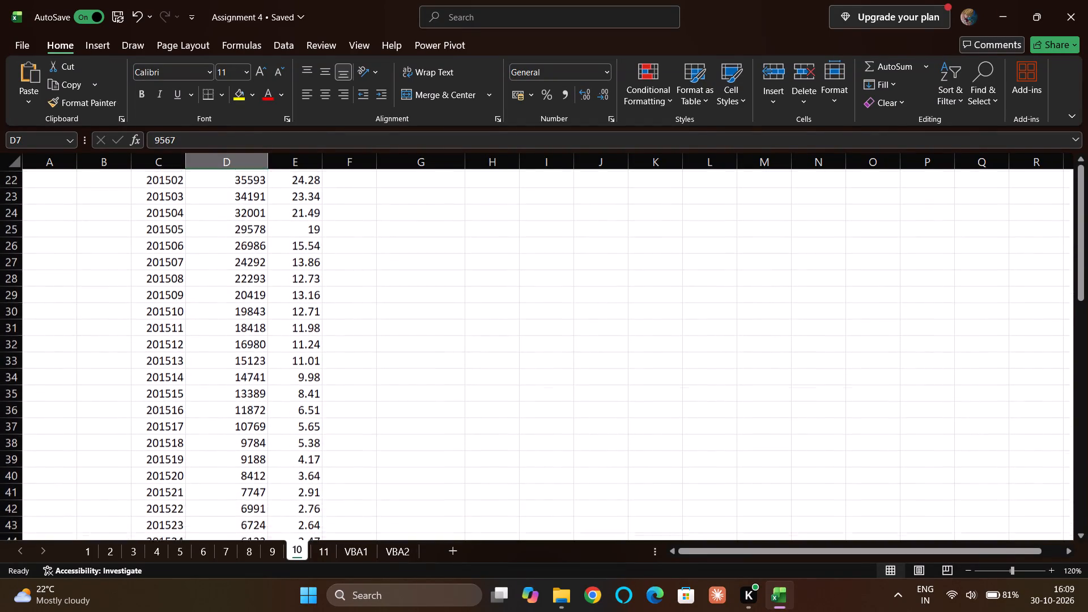
{"action": "scroll", "coordinate": [402, 303], "scroll_direction": "up", "scroll_amount": 2}
{"action": "left_click", "coordinate": [292, 275]}
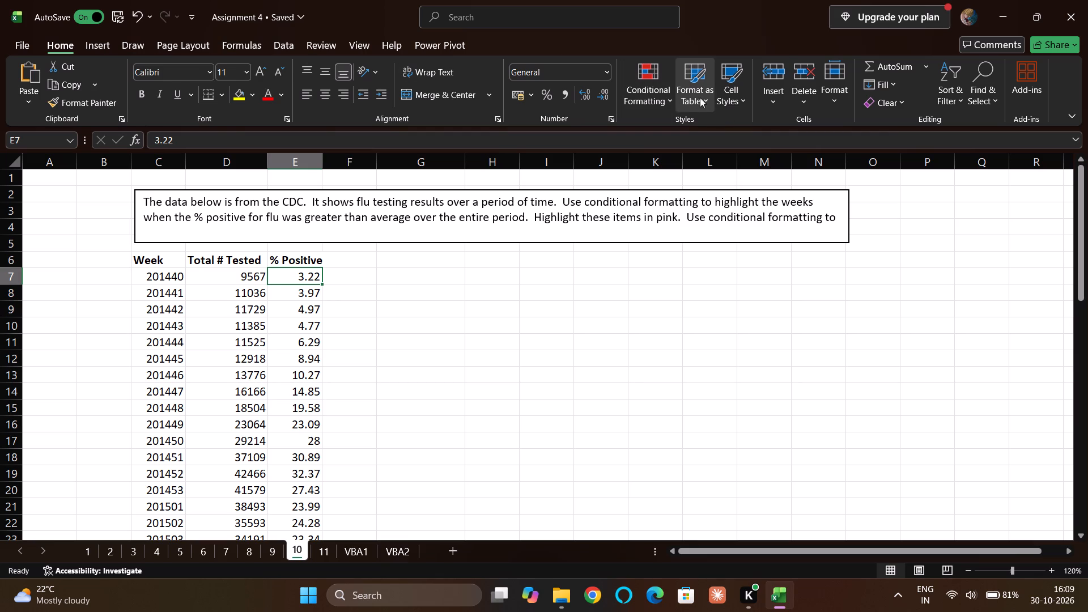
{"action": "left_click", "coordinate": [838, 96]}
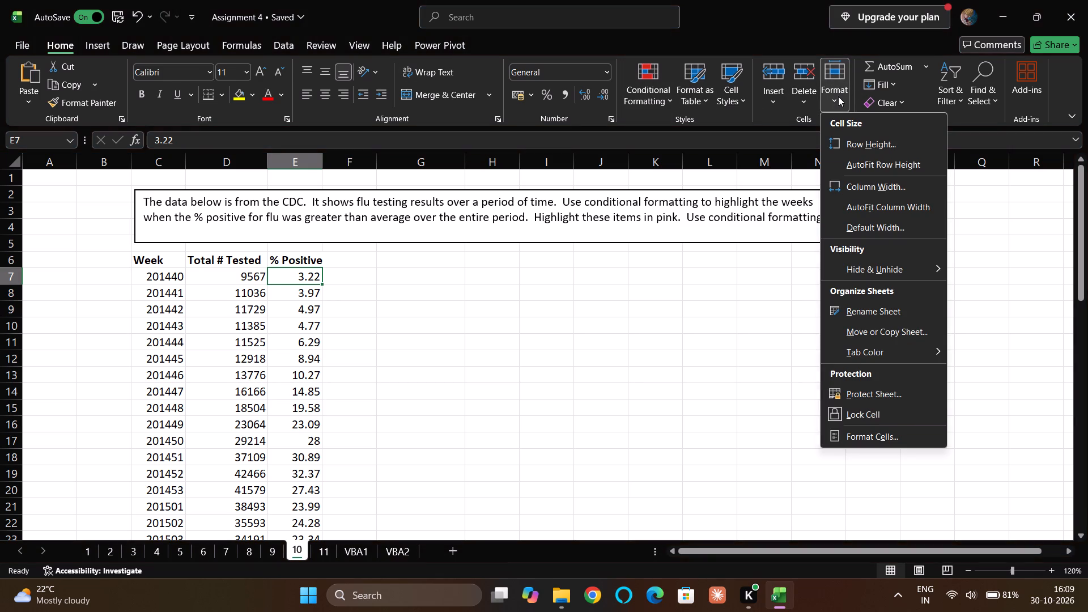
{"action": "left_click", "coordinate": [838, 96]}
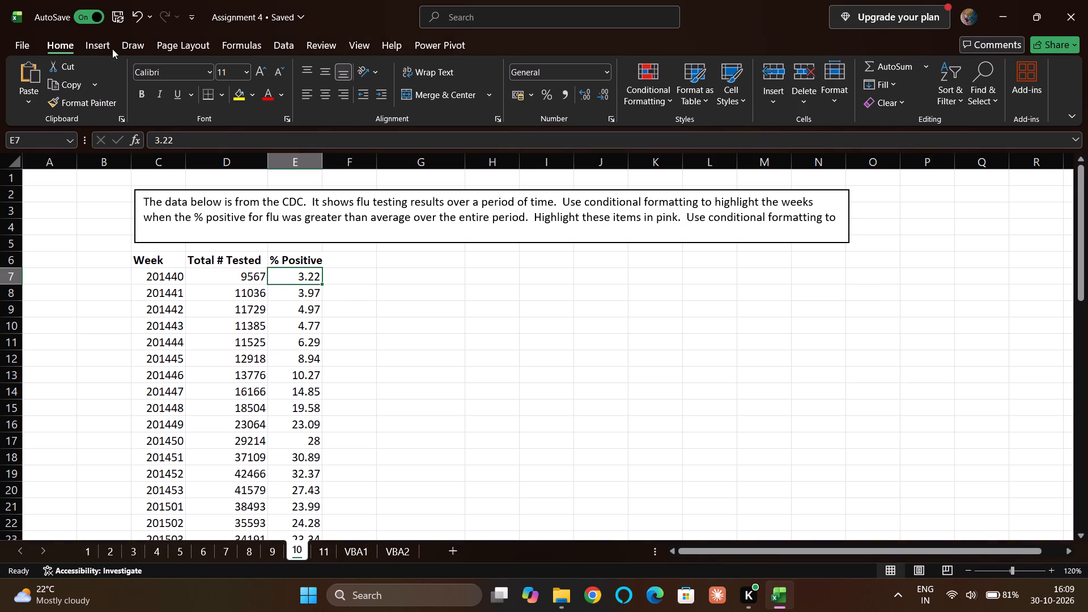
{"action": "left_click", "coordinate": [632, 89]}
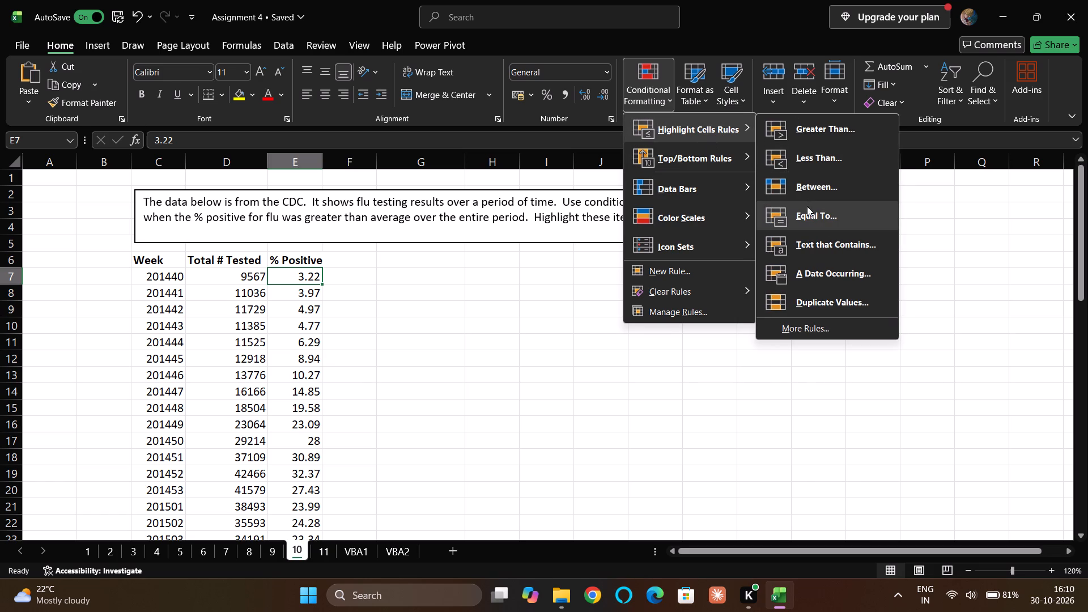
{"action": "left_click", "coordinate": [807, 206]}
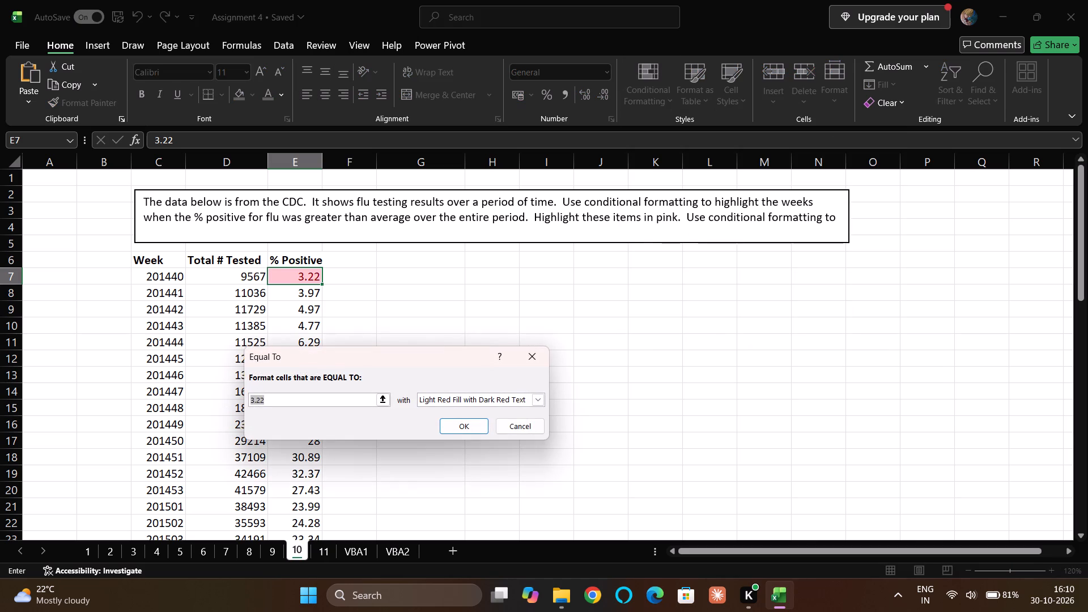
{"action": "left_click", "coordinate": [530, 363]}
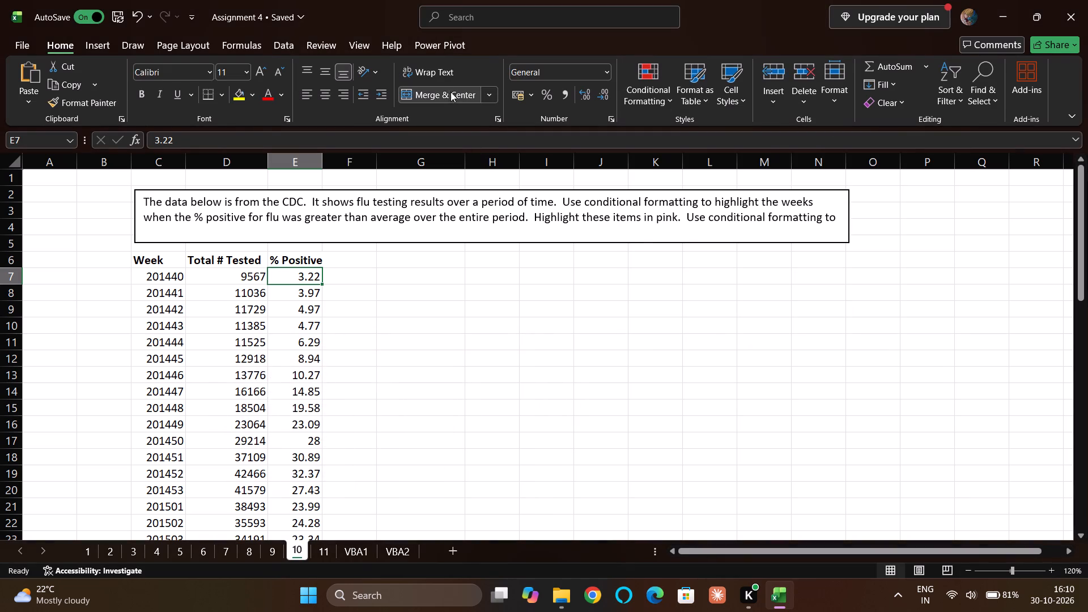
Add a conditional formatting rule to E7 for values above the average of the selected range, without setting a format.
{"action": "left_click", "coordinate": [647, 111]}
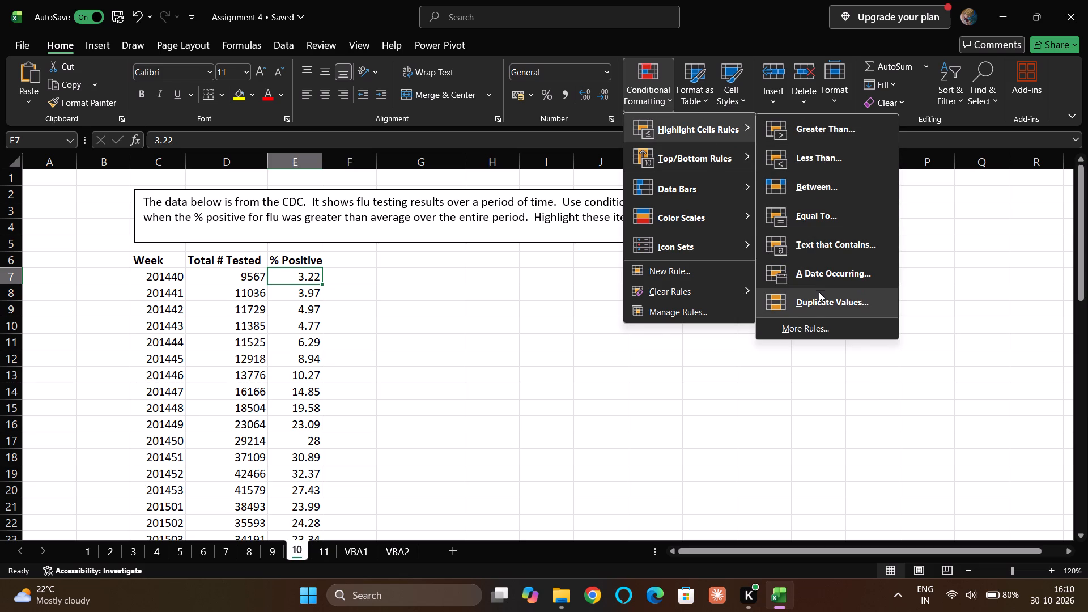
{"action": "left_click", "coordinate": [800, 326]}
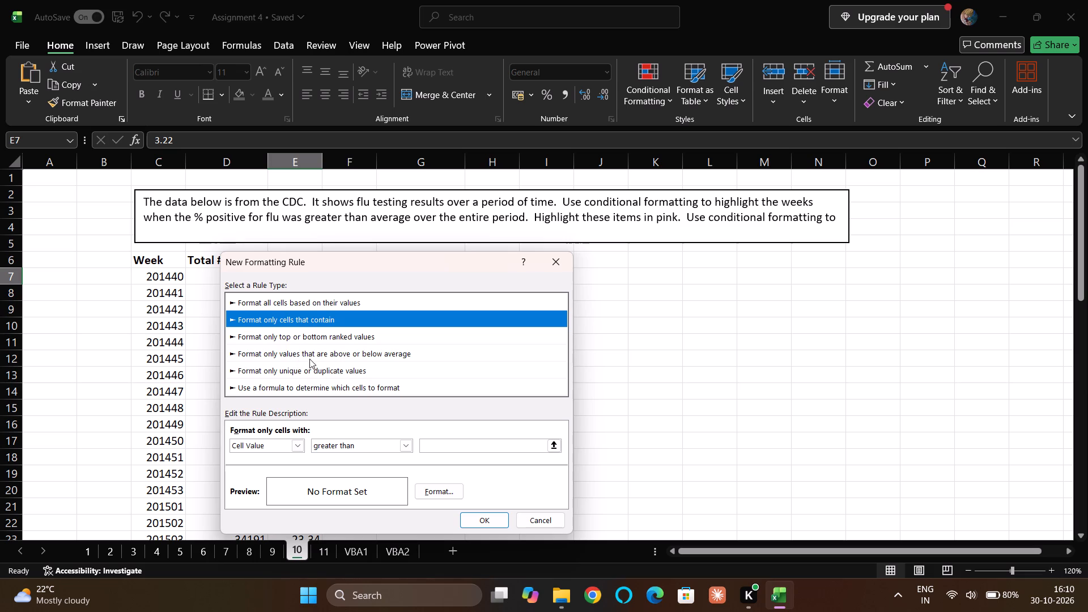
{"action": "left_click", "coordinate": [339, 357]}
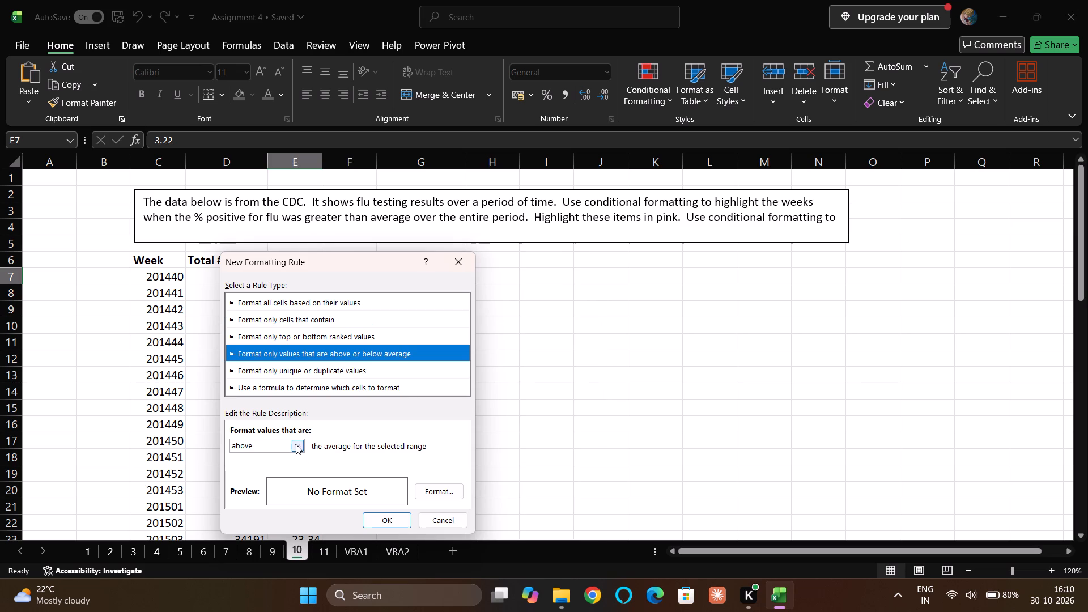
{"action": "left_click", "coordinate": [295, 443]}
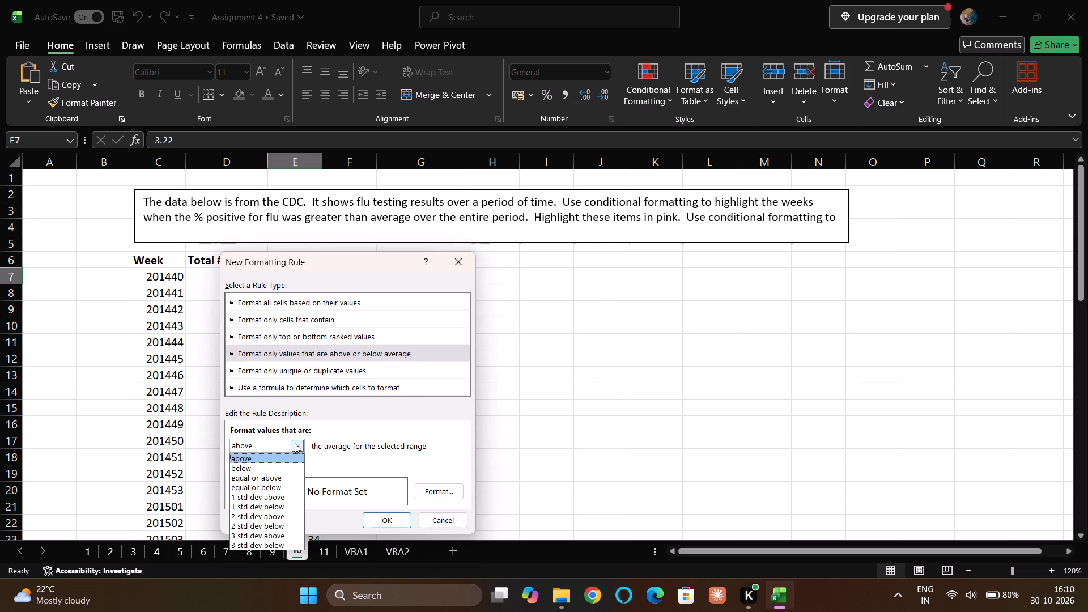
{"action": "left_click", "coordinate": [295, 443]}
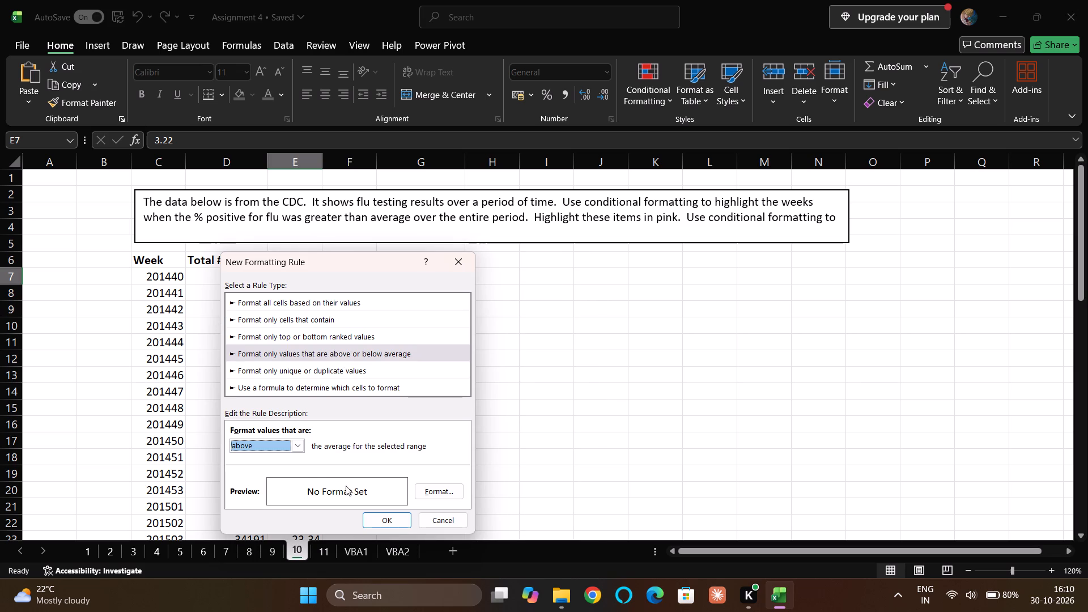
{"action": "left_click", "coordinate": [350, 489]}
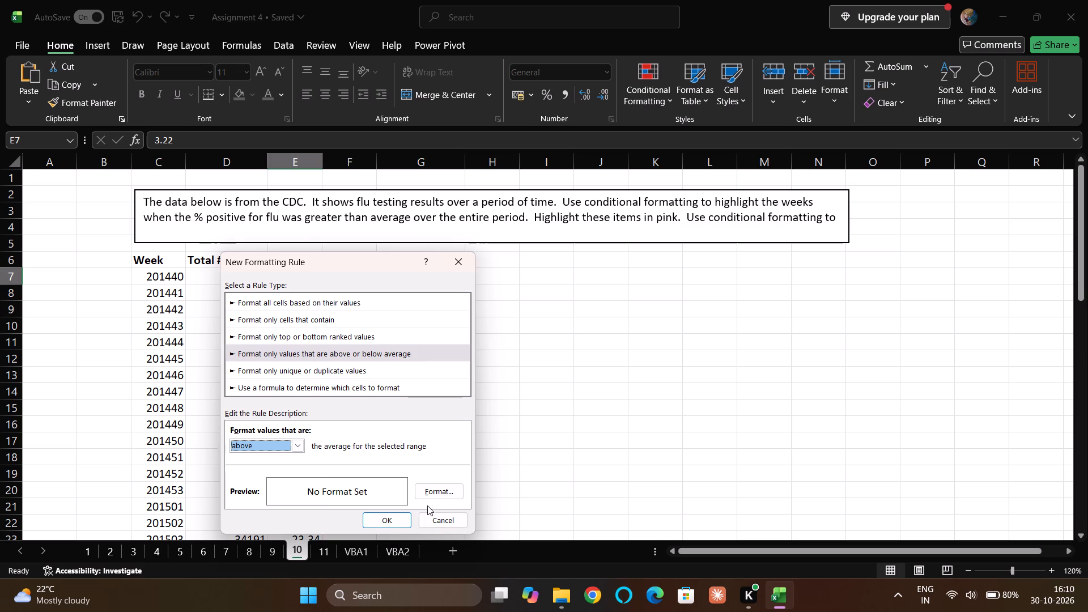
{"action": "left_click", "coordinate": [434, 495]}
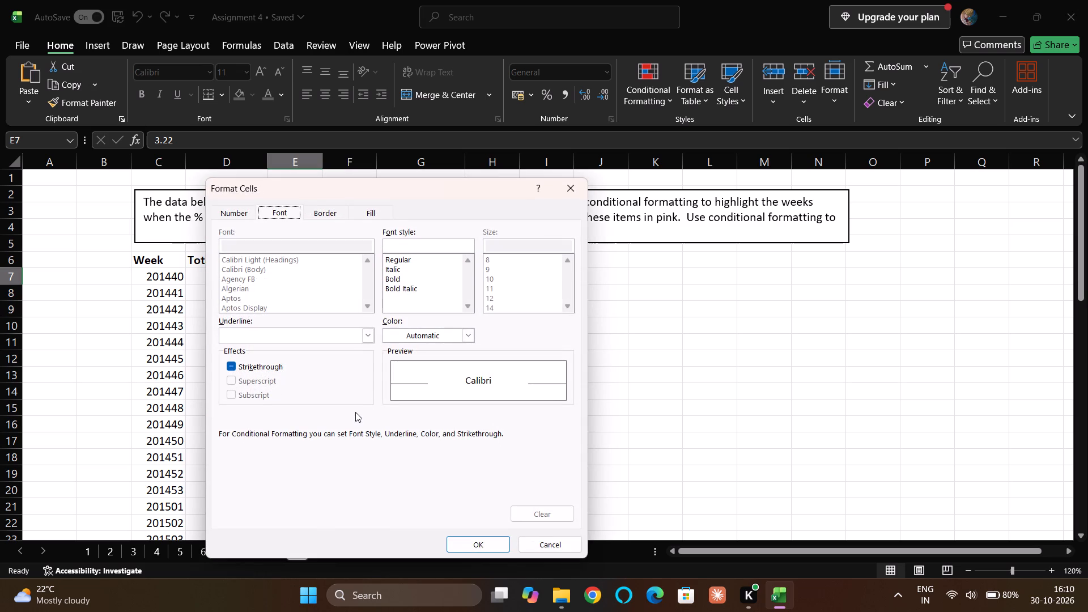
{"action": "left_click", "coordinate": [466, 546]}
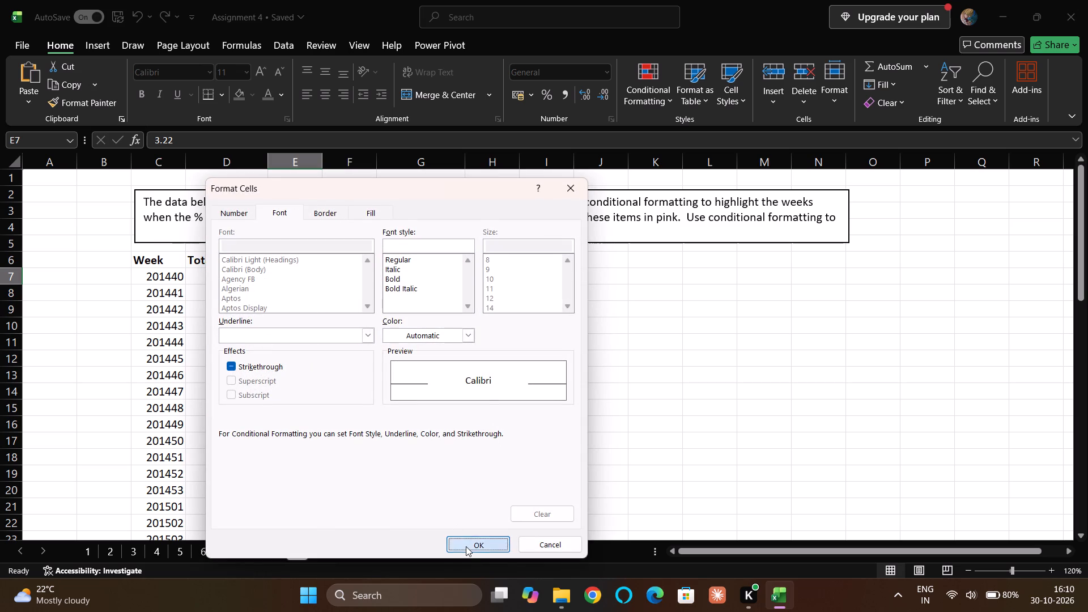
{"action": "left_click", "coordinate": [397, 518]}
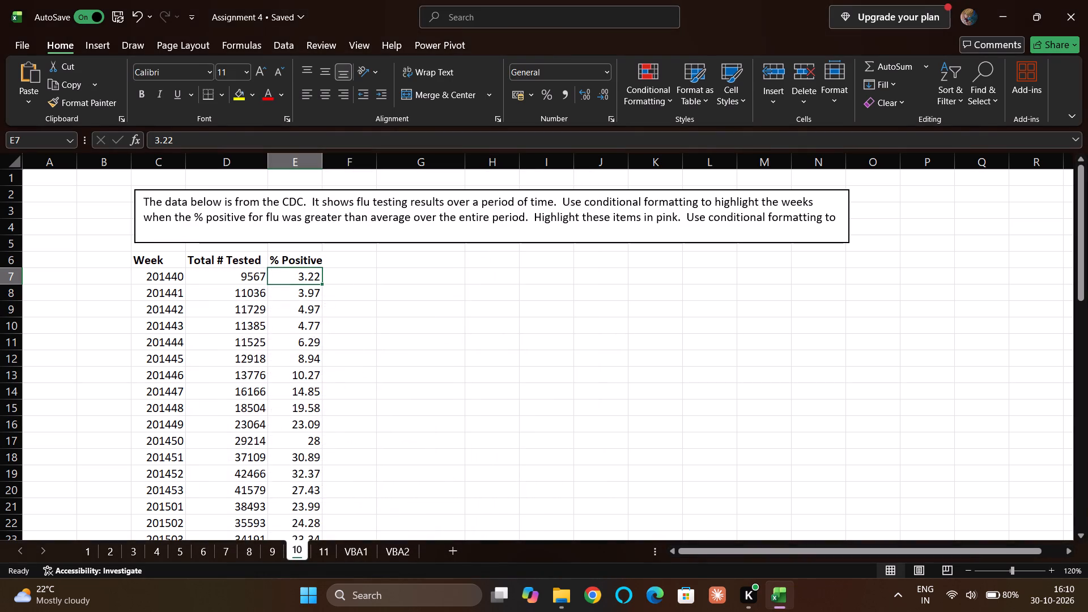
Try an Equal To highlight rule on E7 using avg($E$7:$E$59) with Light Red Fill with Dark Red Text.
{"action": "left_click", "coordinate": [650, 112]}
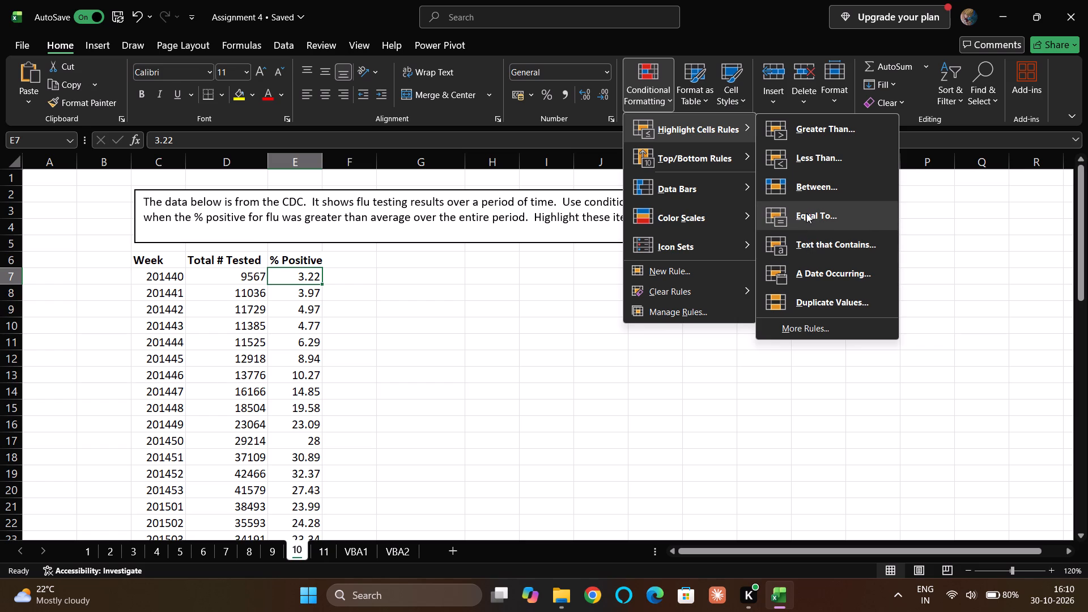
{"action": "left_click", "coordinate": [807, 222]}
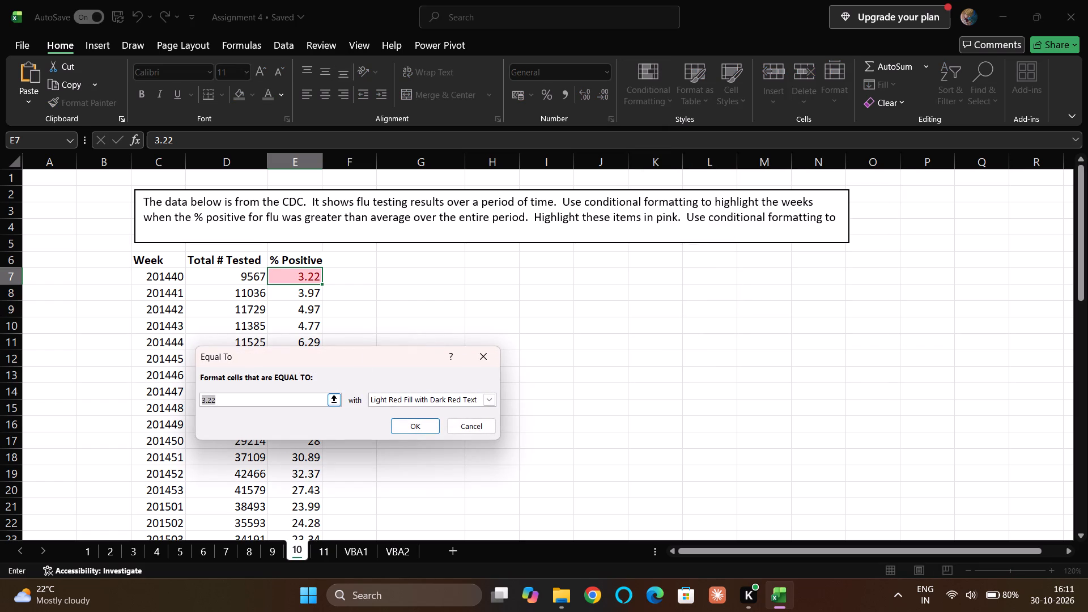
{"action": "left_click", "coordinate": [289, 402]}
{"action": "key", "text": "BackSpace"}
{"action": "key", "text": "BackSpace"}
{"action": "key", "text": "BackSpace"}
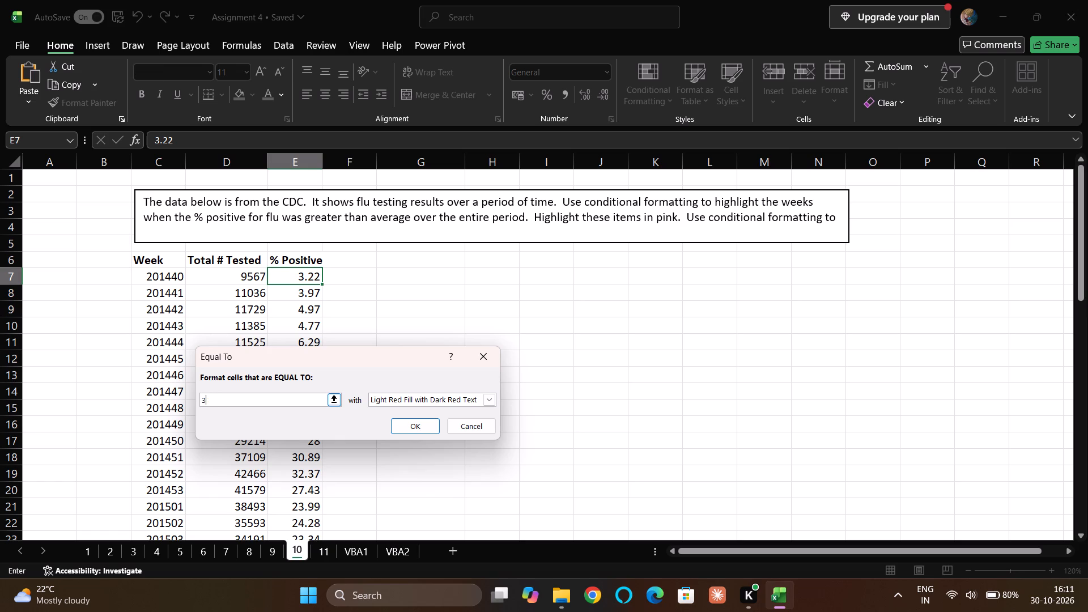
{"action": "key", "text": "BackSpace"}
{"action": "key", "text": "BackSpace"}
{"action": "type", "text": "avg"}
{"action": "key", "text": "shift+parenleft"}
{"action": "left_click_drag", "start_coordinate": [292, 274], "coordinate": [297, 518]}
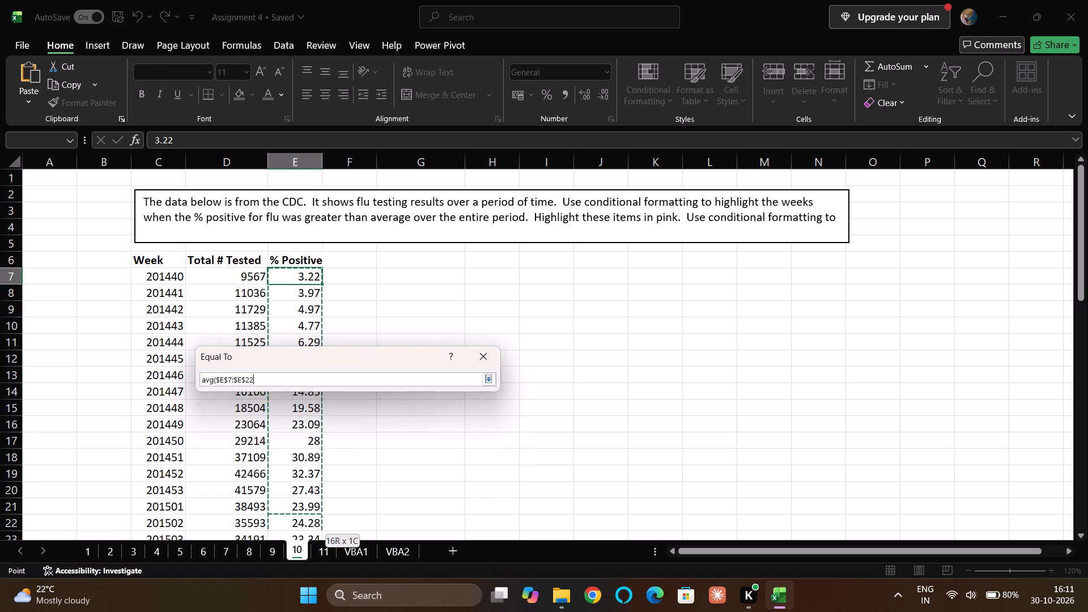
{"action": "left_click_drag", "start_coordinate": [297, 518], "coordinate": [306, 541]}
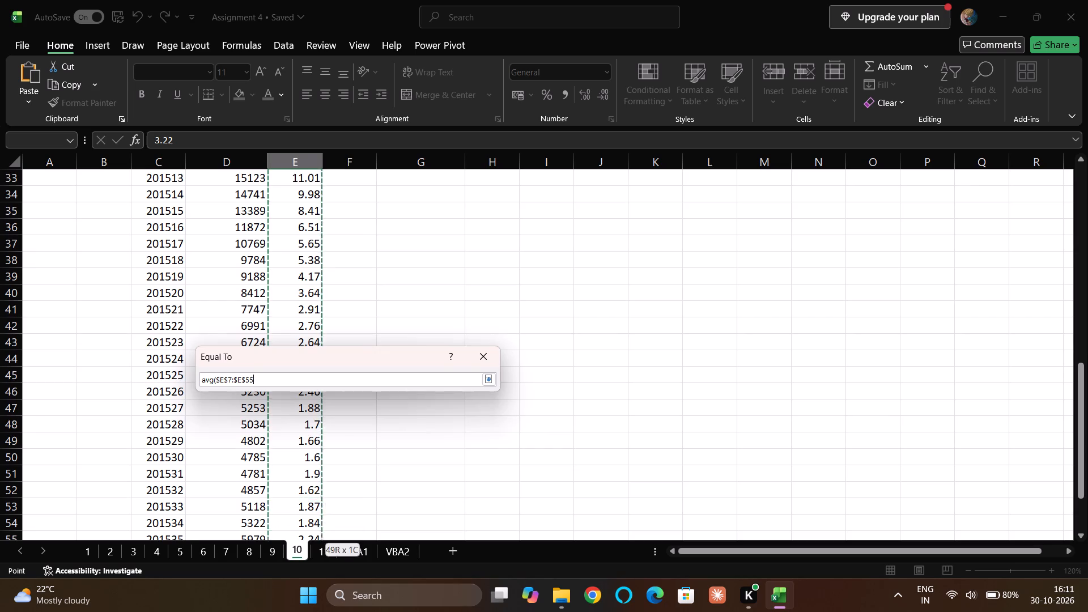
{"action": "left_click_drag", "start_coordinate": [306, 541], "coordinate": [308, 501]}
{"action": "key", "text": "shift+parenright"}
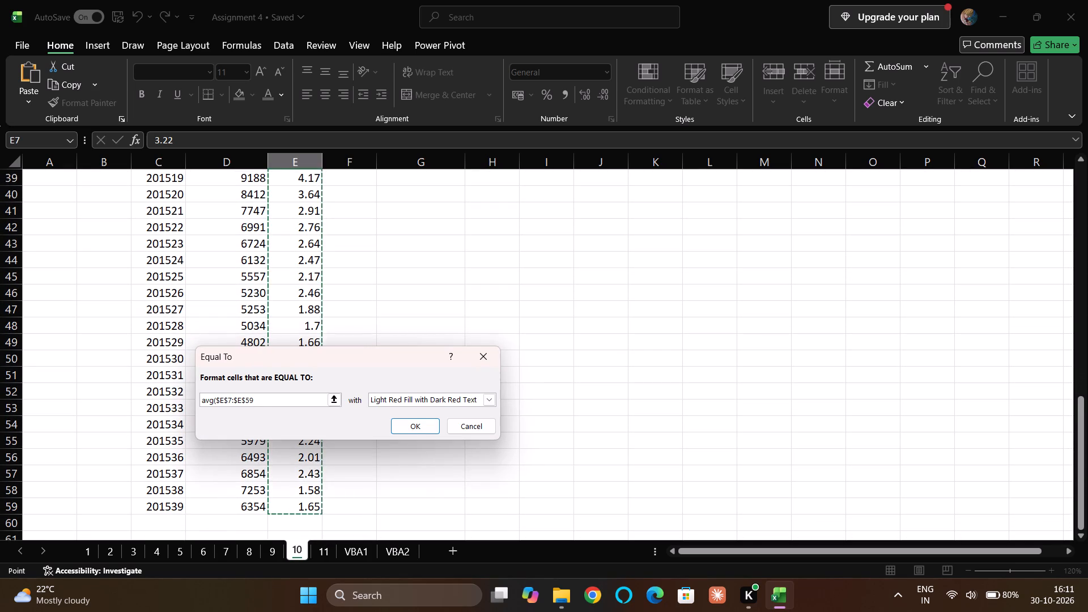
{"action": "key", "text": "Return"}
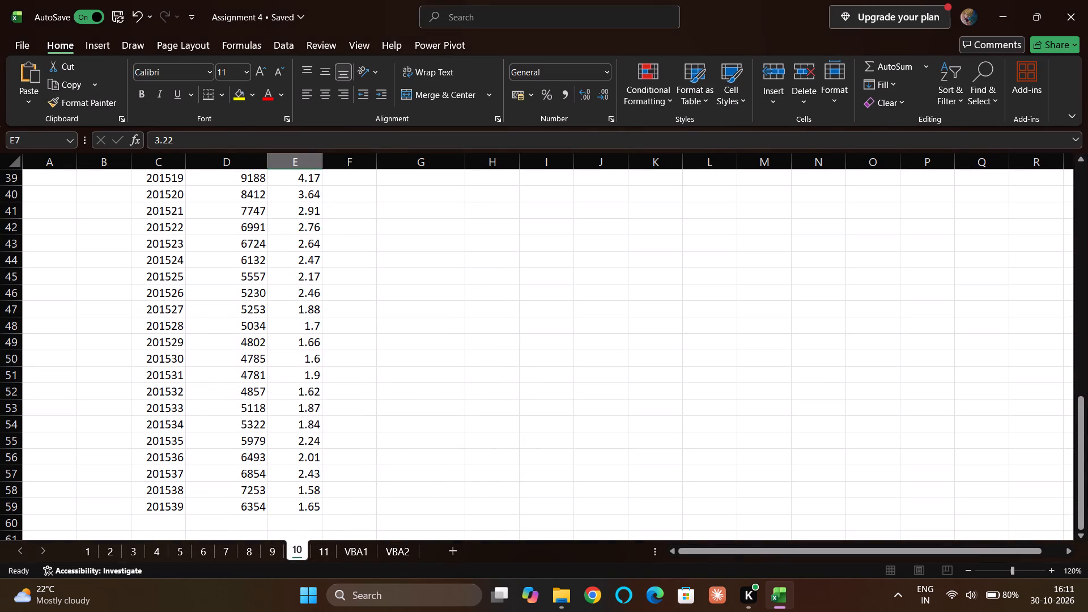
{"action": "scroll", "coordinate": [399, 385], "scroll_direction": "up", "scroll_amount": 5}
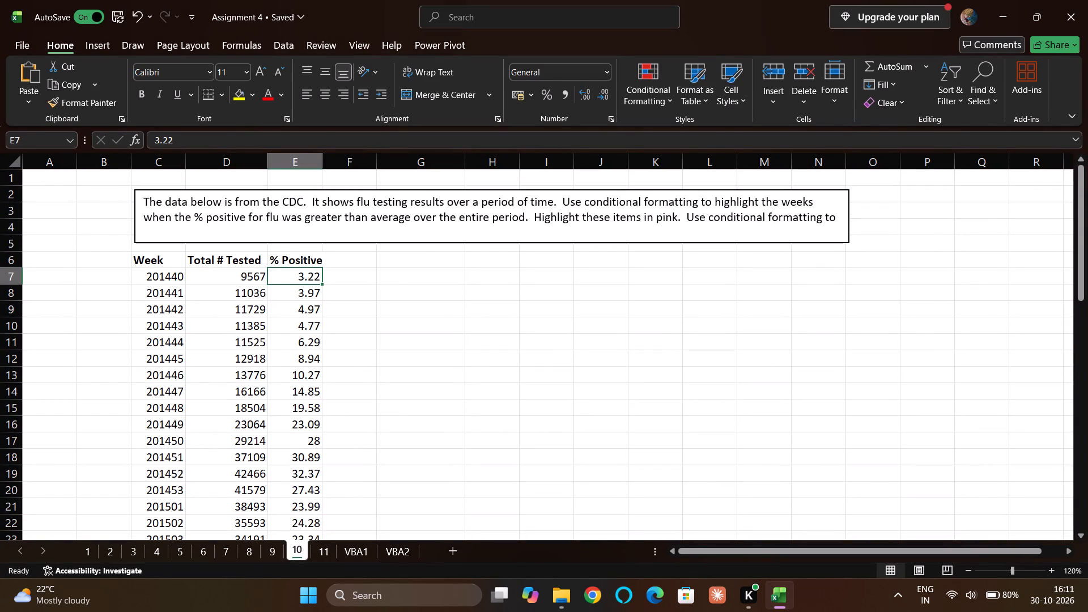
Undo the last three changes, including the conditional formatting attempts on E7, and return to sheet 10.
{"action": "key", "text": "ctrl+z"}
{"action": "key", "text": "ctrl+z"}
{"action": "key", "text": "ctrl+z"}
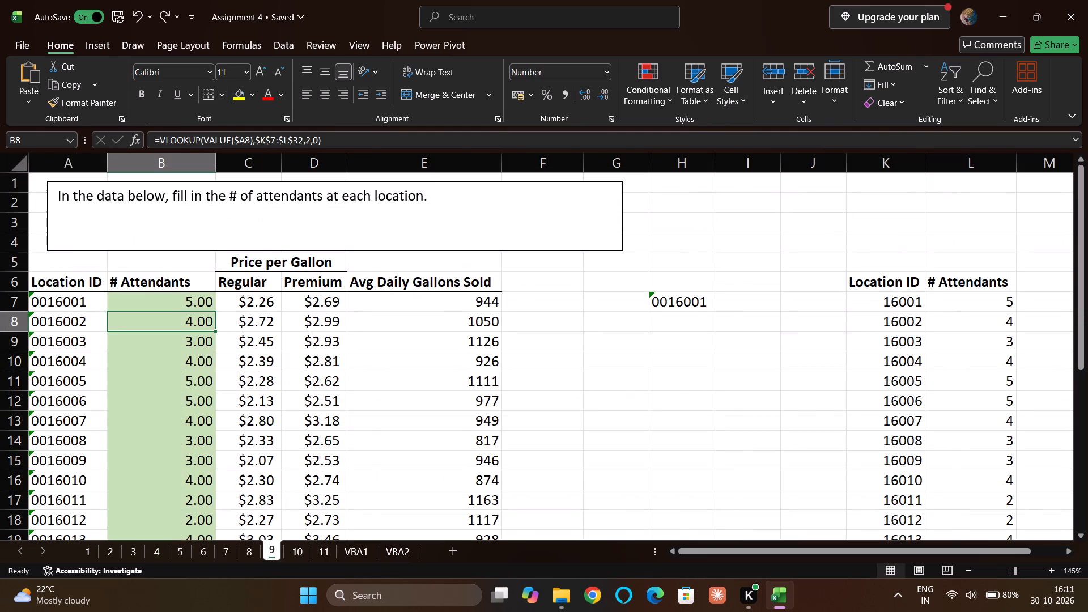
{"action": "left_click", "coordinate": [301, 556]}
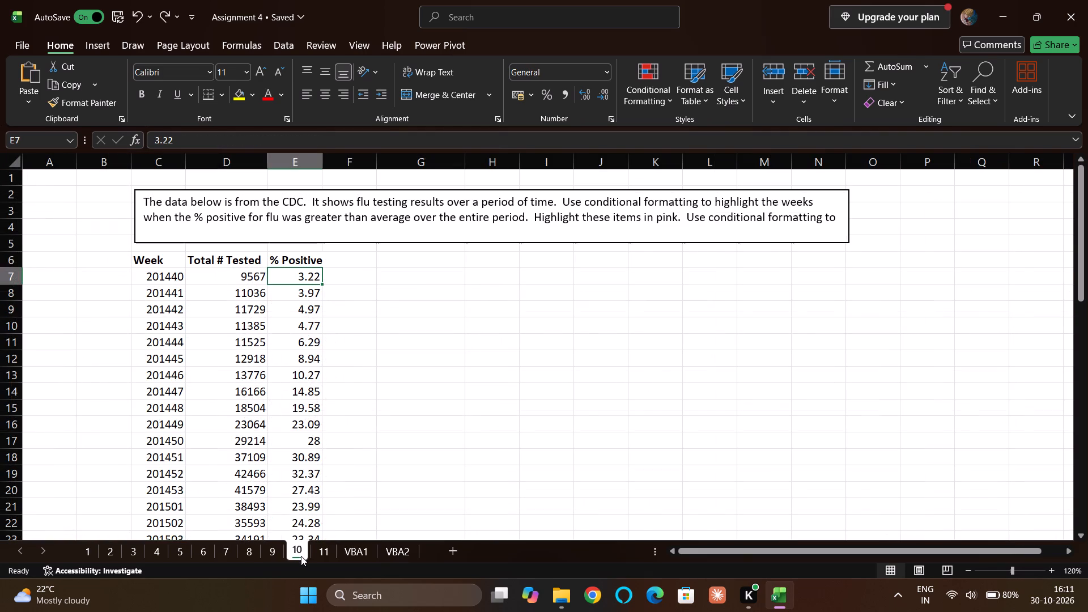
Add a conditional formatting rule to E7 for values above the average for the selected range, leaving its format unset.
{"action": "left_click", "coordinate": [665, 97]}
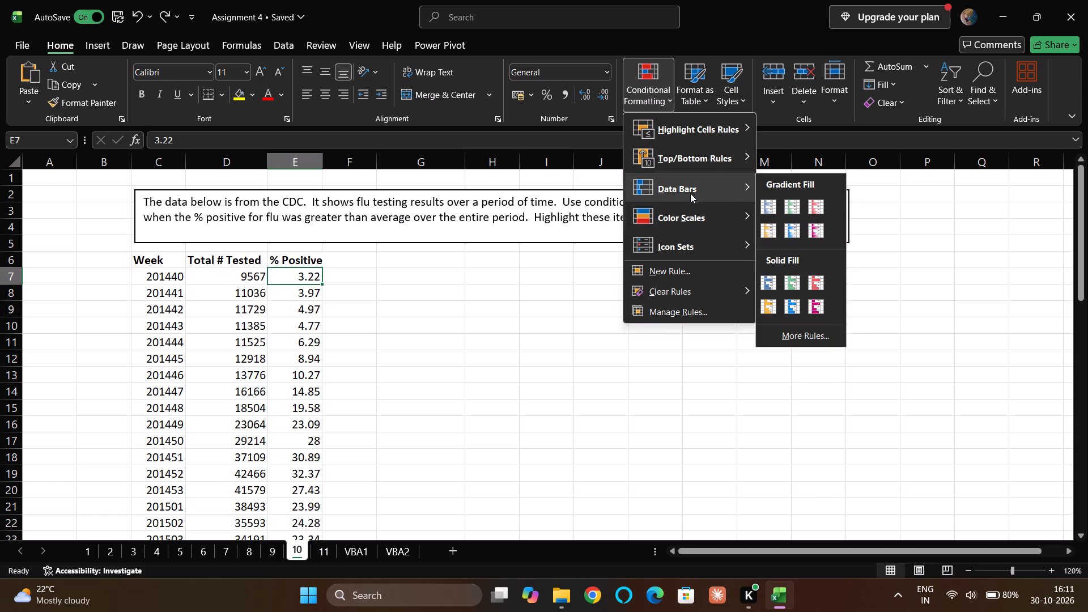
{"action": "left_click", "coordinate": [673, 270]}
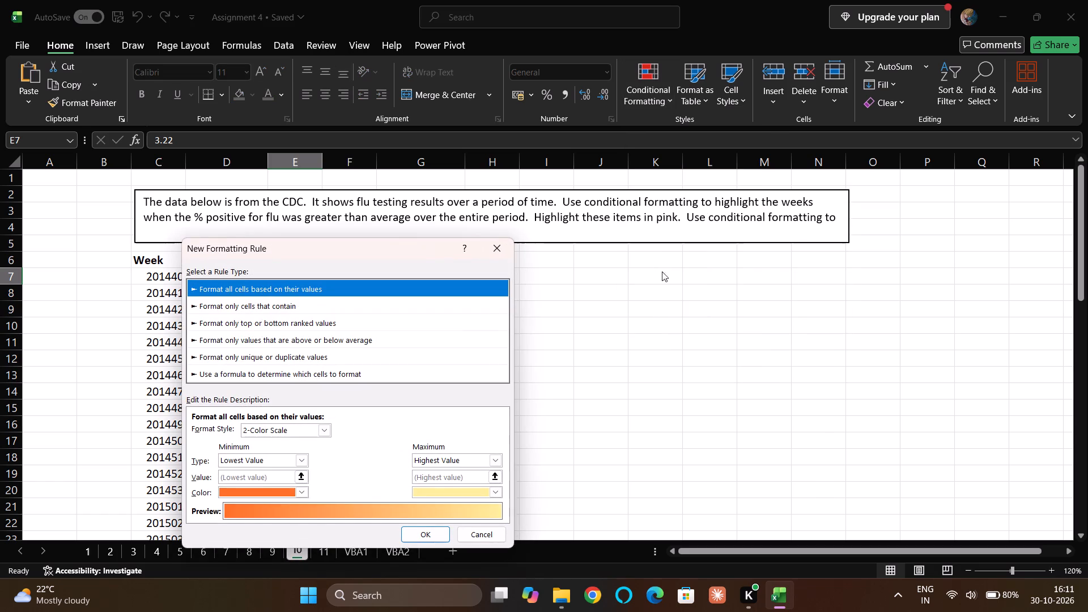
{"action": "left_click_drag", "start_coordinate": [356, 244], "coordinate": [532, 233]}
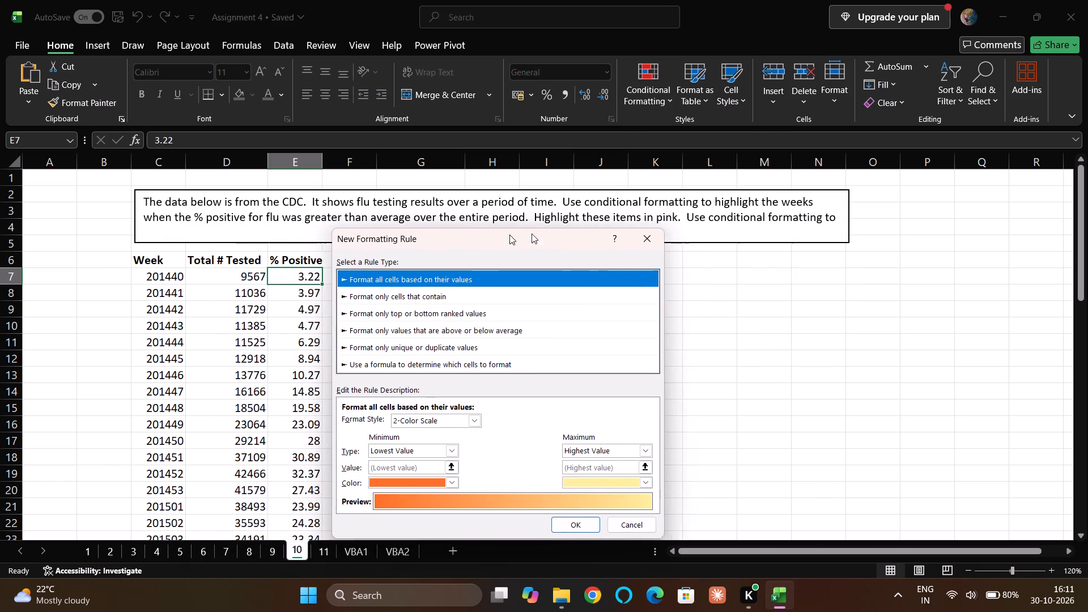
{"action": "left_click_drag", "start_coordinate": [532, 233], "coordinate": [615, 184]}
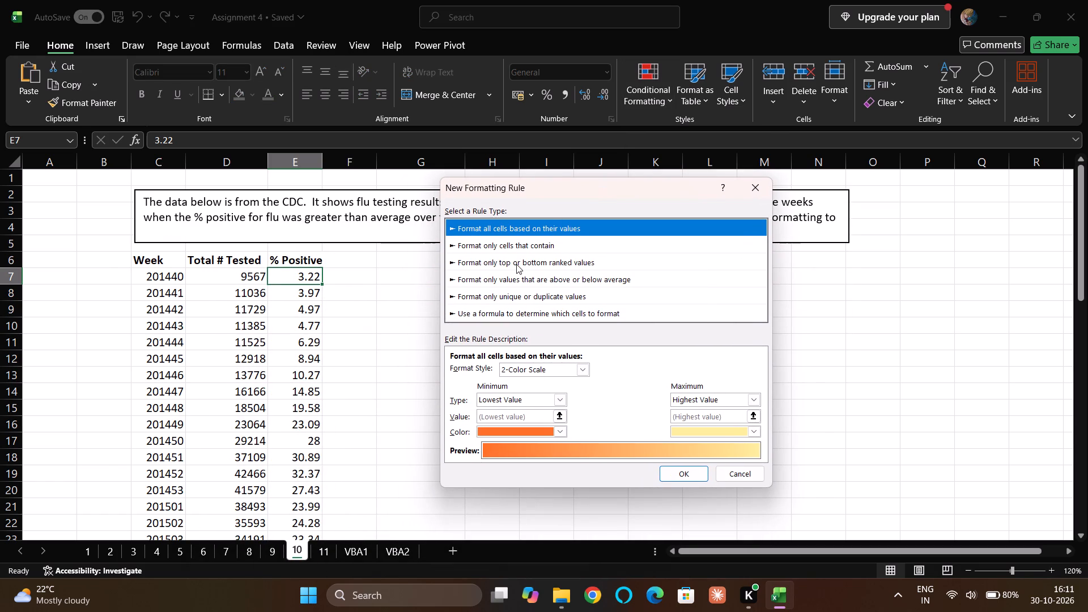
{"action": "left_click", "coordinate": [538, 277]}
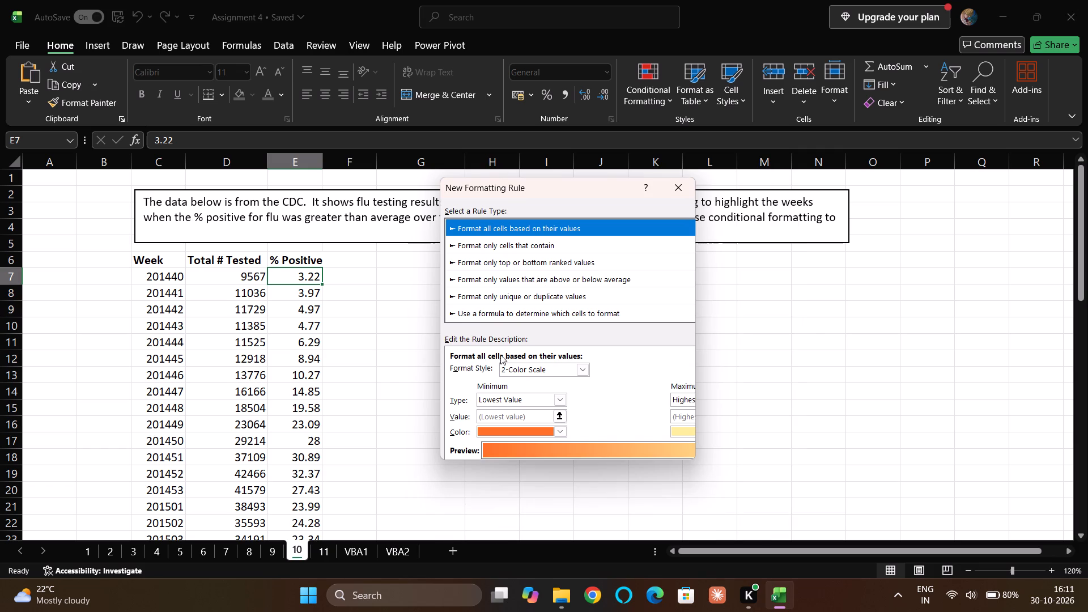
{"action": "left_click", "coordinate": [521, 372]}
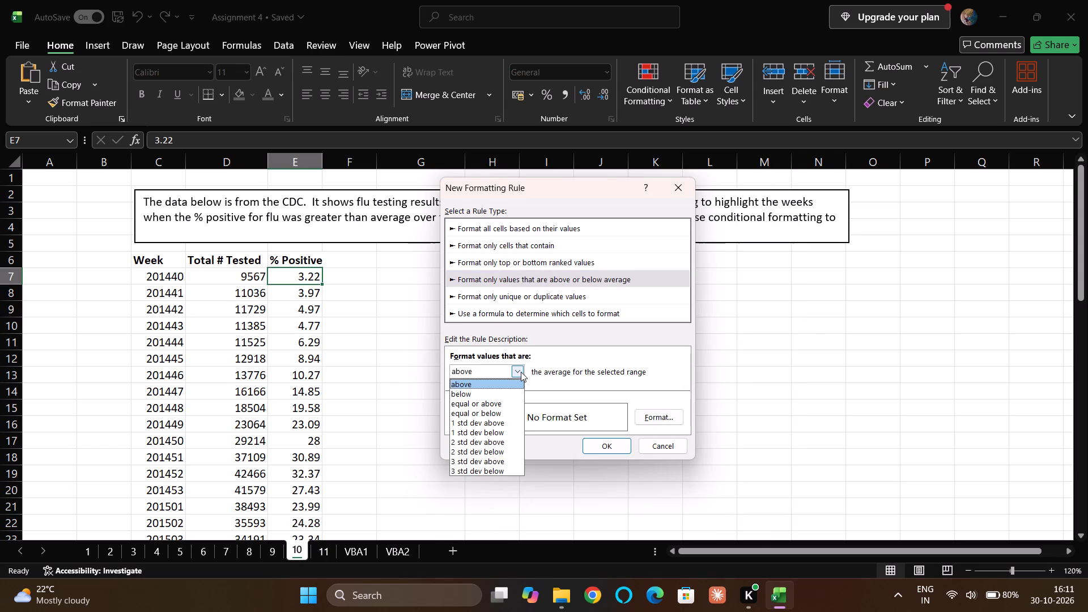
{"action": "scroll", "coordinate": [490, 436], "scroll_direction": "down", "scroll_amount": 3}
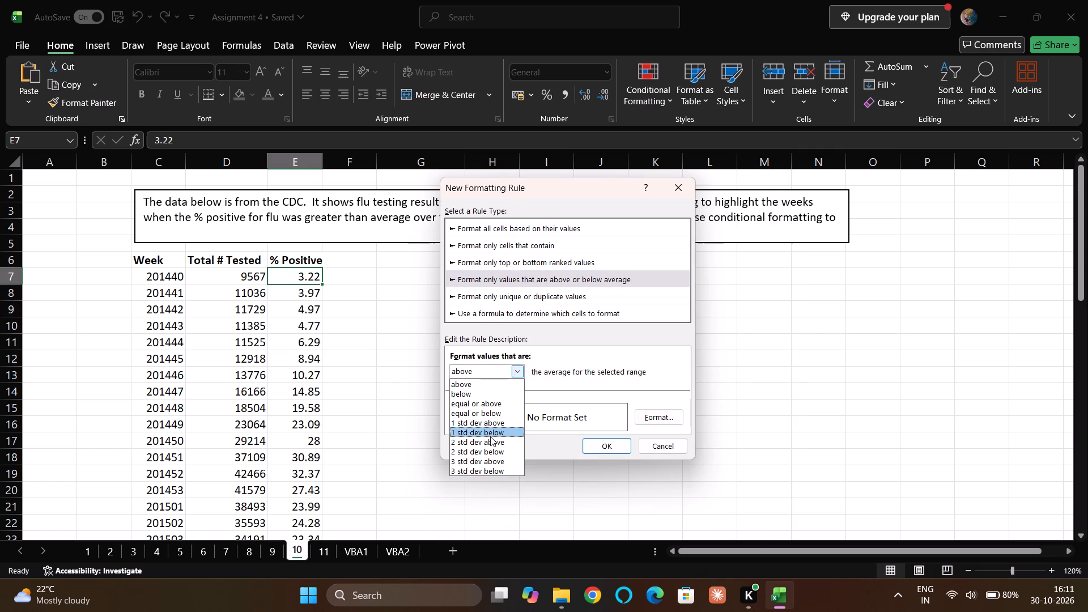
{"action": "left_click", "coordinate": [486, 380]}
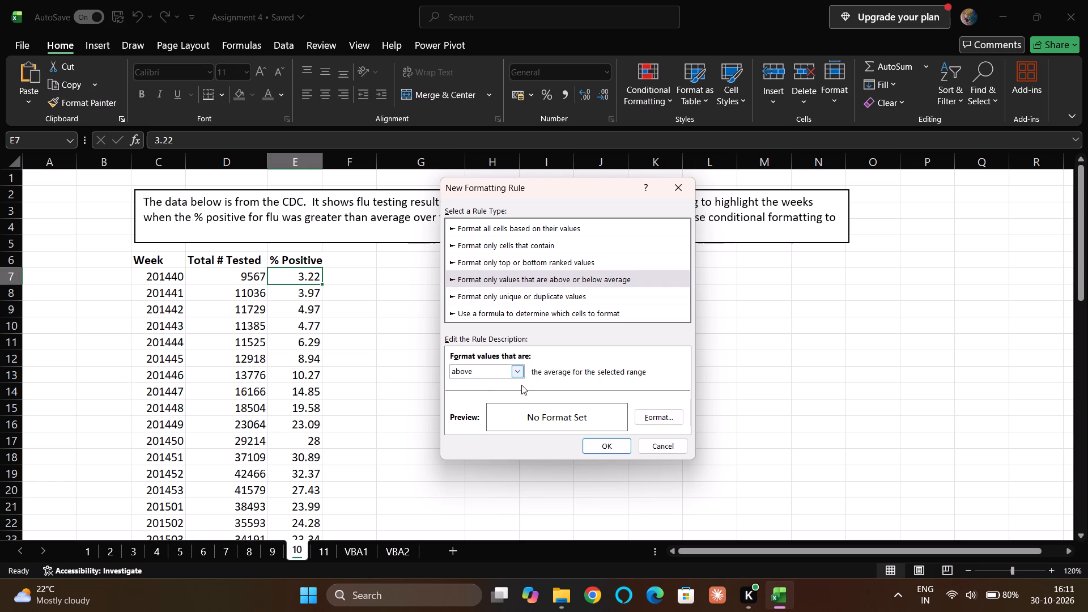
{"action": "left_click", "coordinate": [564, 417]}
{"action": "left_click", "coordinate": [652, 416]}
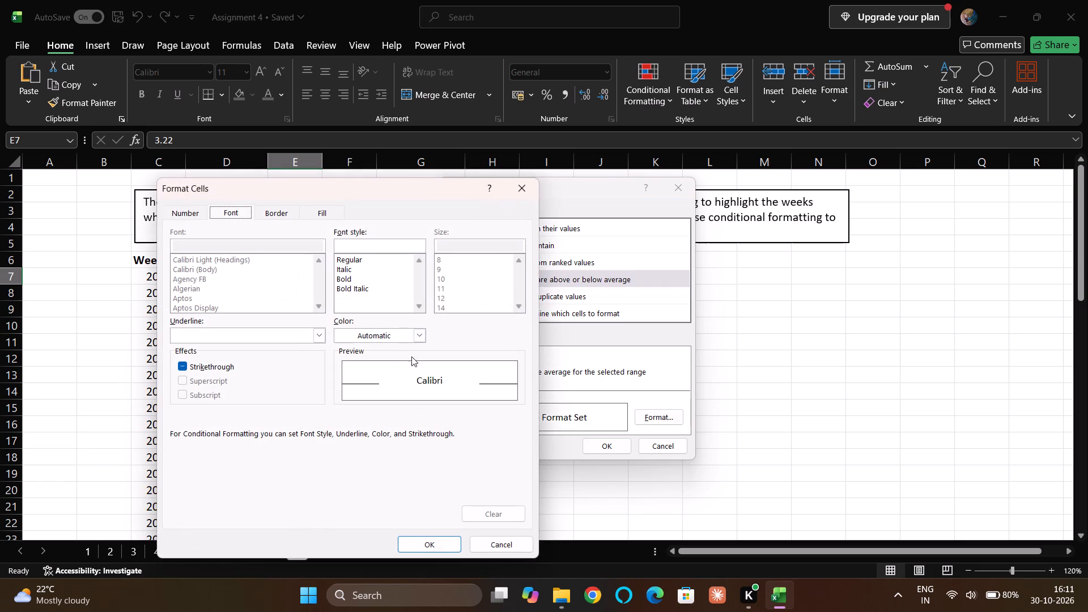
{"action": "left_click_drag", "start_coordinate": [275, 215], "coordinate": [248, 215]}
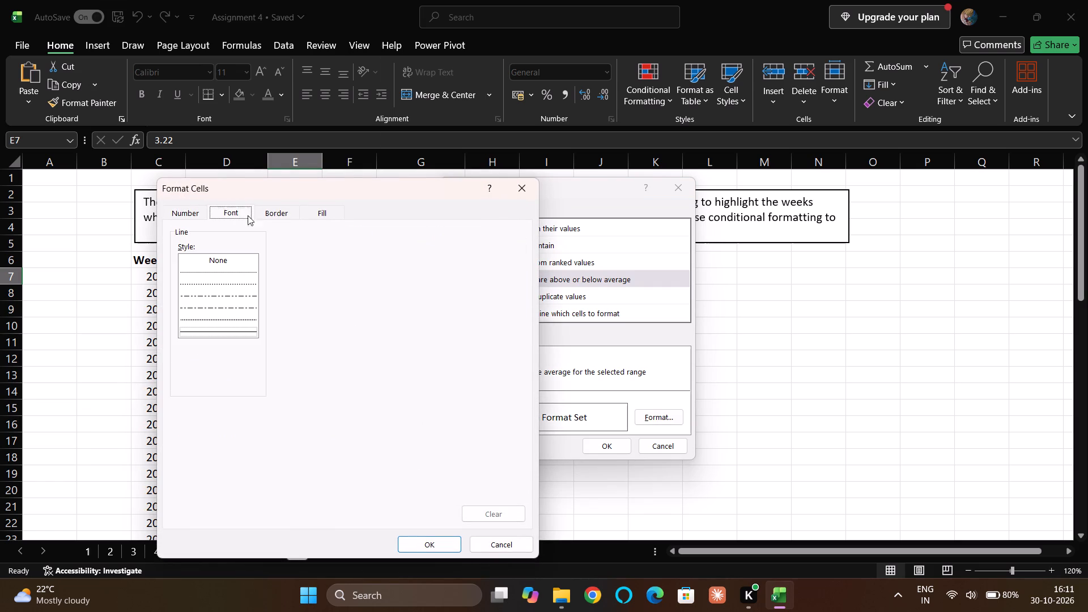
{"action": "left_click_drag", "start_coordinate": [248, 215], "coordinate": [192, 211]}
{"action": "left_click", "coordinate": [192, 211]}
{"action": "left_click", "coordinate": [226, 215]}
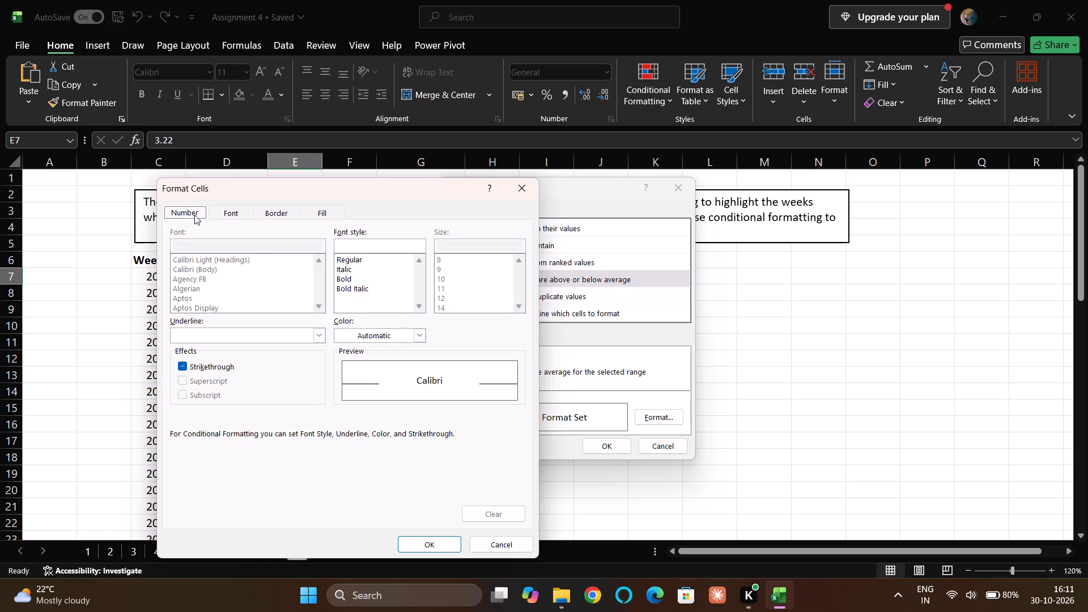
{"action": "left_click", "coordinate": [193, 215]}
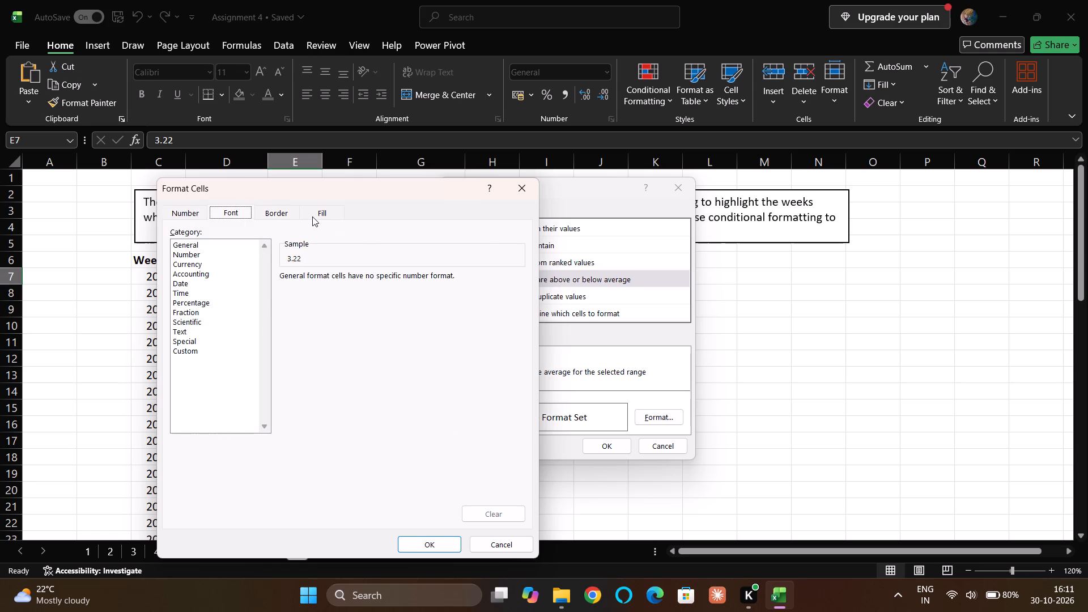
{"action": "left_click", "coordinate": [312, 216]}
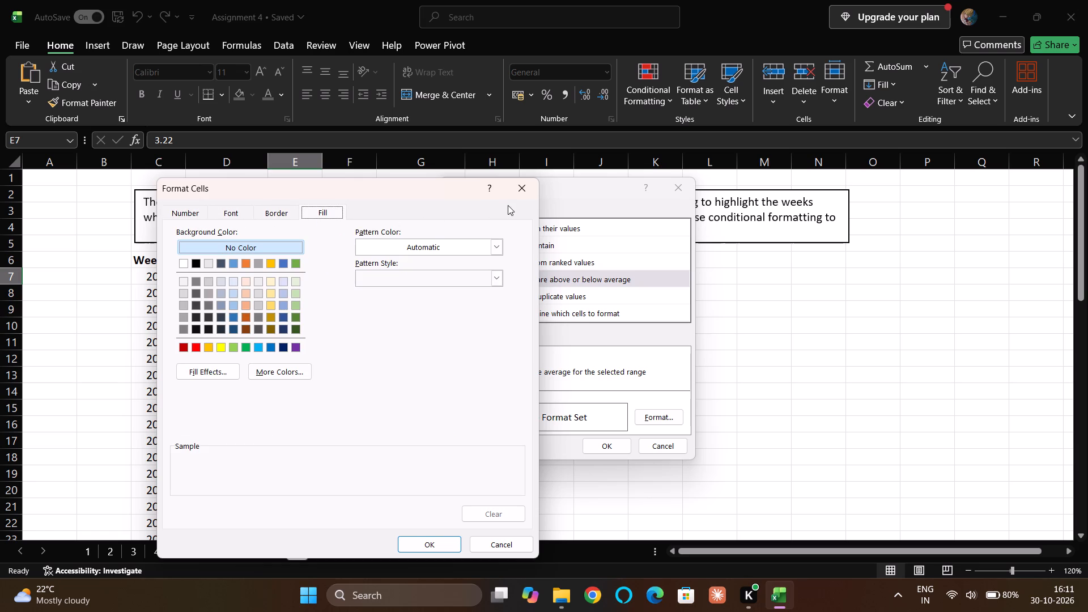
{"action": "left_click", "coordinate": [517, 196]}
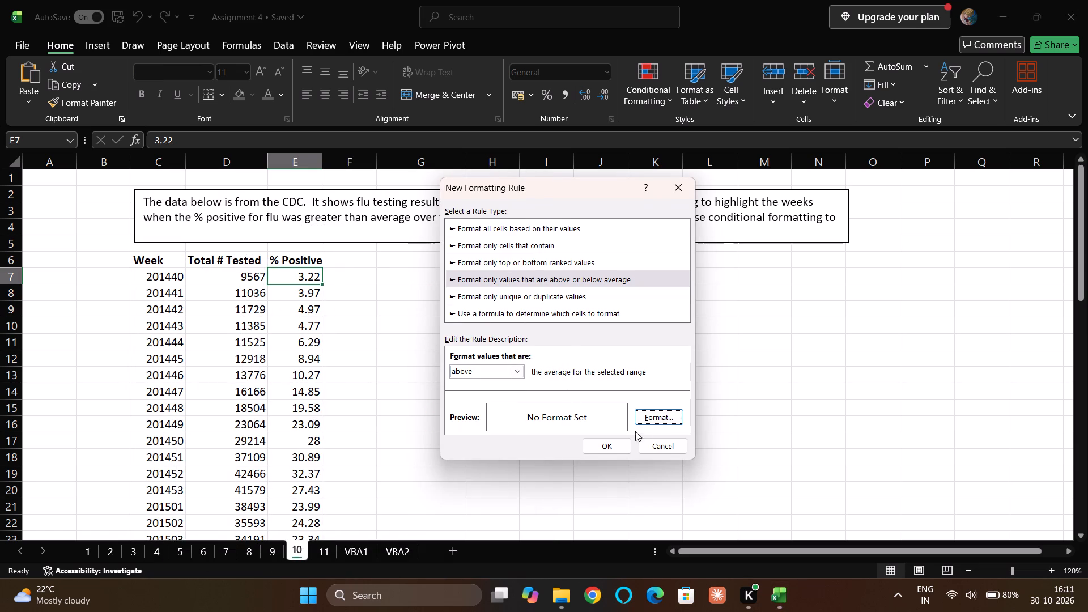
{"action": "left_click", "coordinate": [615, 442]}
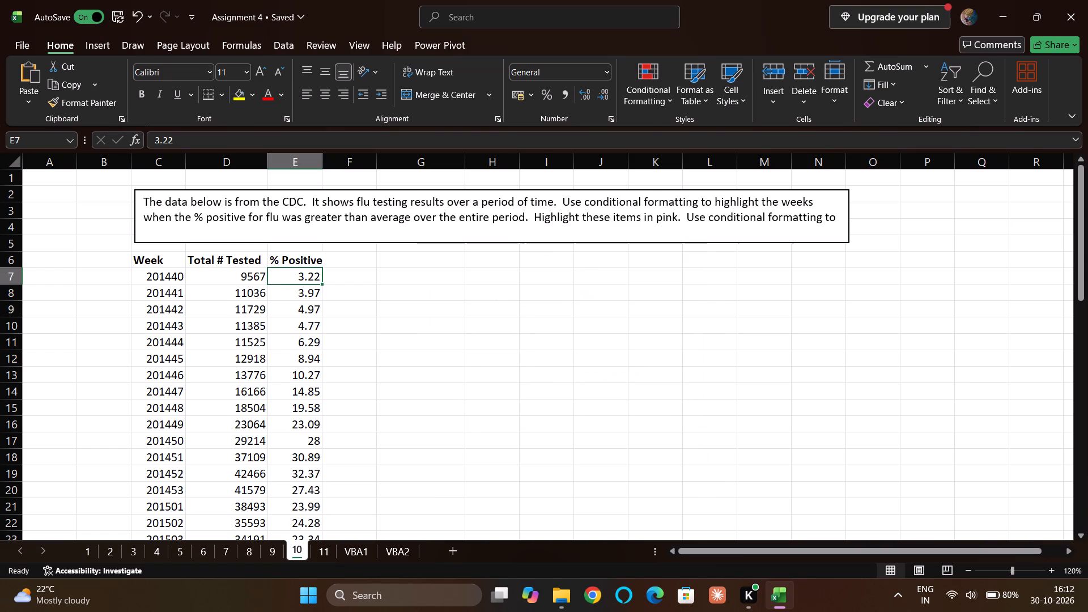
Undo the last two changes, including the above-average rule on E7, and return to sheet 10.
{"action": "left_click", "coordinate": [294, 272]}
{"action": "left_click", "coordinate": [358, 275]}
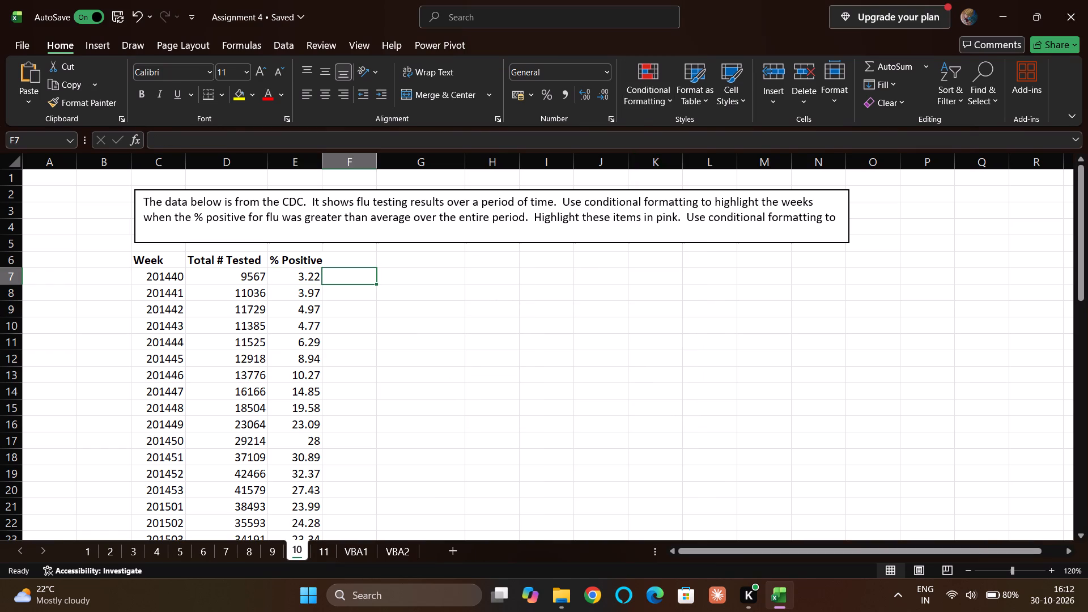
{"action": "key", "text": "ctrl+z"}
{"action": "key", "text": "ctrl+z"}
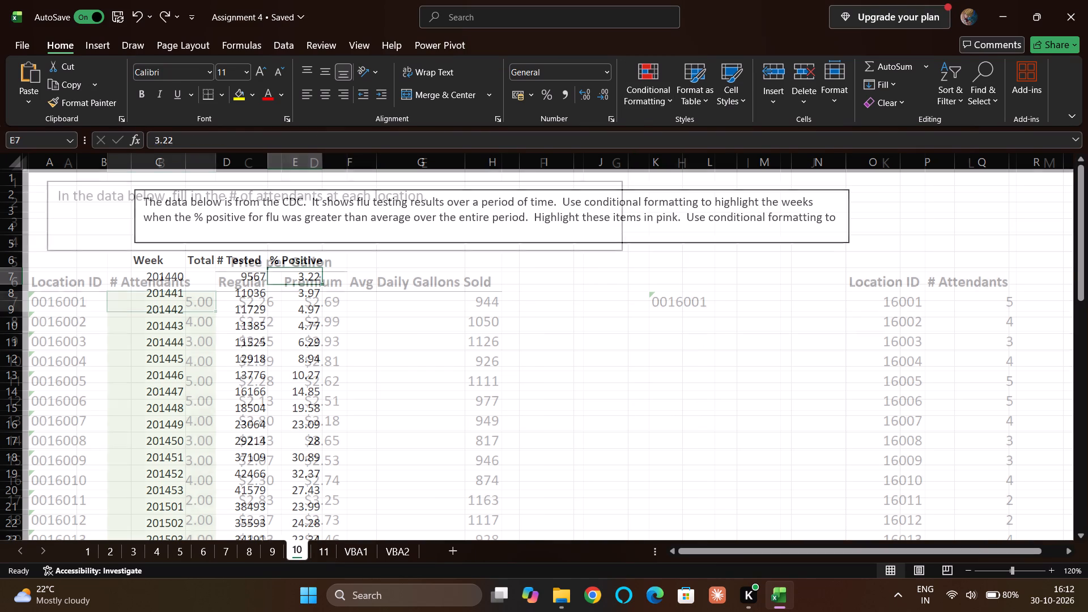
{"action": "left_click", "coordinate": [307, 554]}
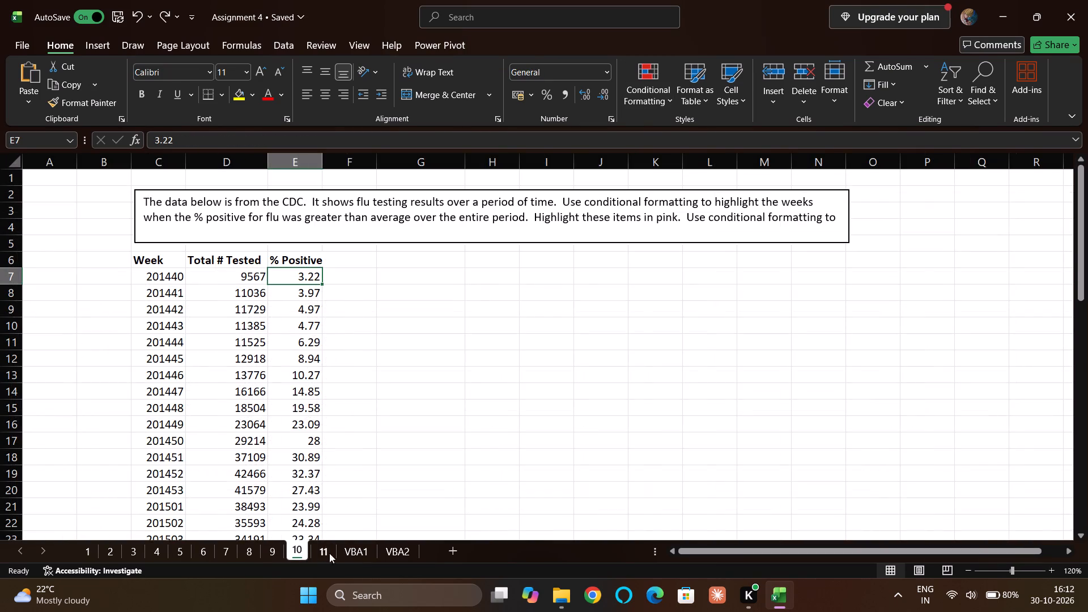
On sheet 11, convert the product data in C6:G11 into a table with a header row.
{"action": "left_click", "coordinate": [325, 554]}
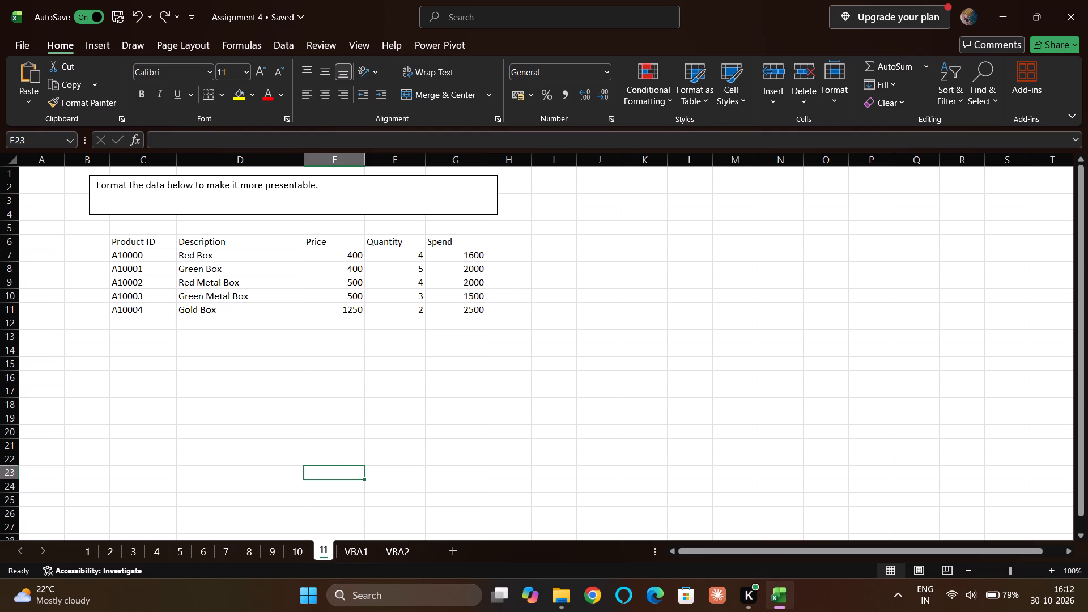
{"action": "left_click_drag", "start_coordinate": [121, 243], "coordinate": [471, 313]}
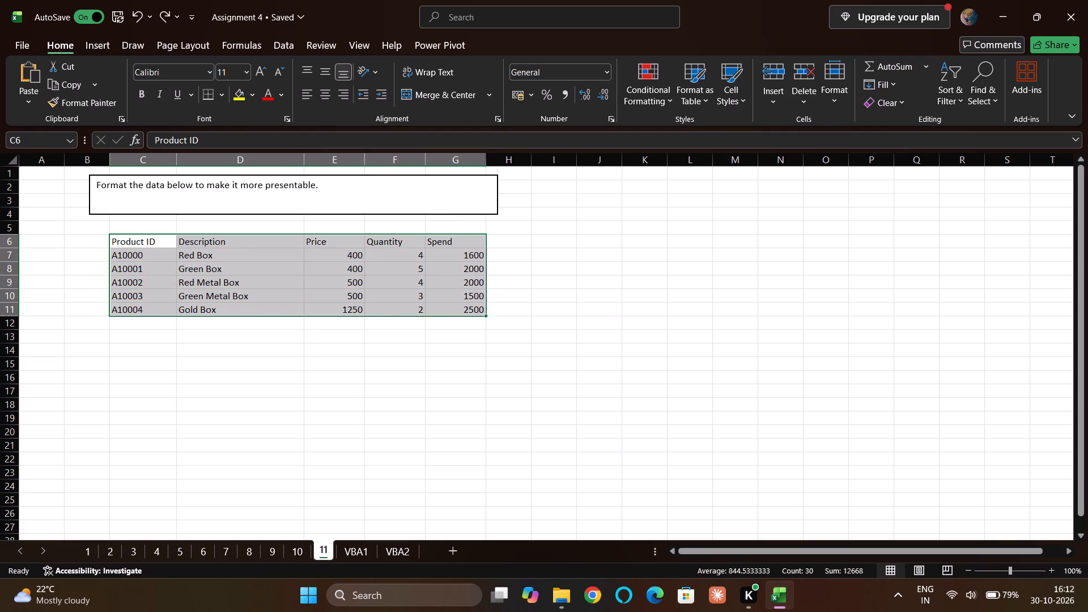
{"action": "key", "text": "ctrl+t"}
{"action": "key", "text": "Return"}
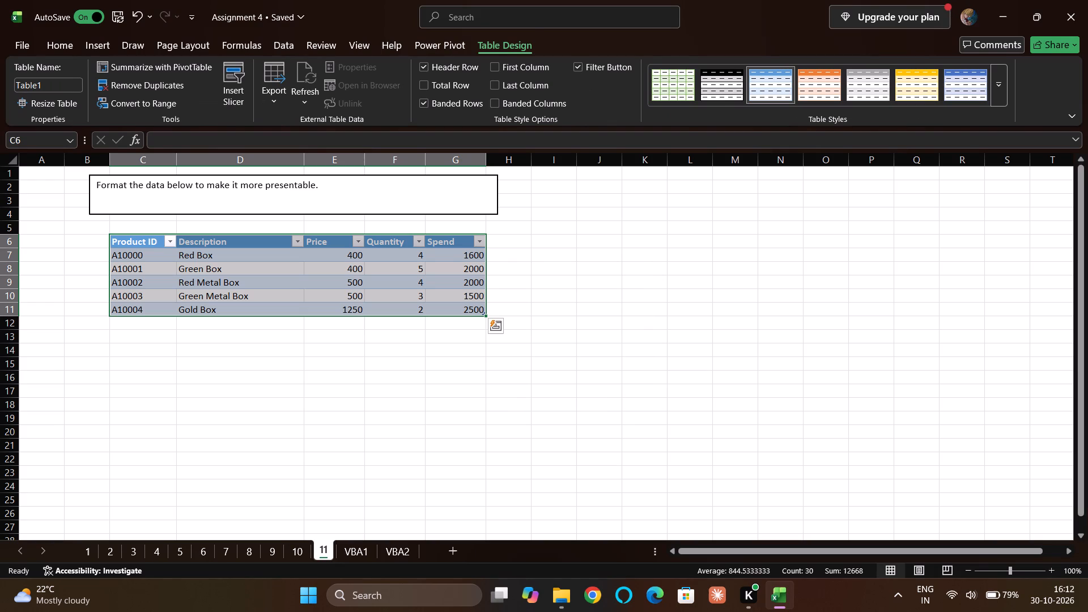
Insert a blank PivotTable based on the product table on a new worksheet and go to that sheet.
{"action": "type", "text": "dpf"}
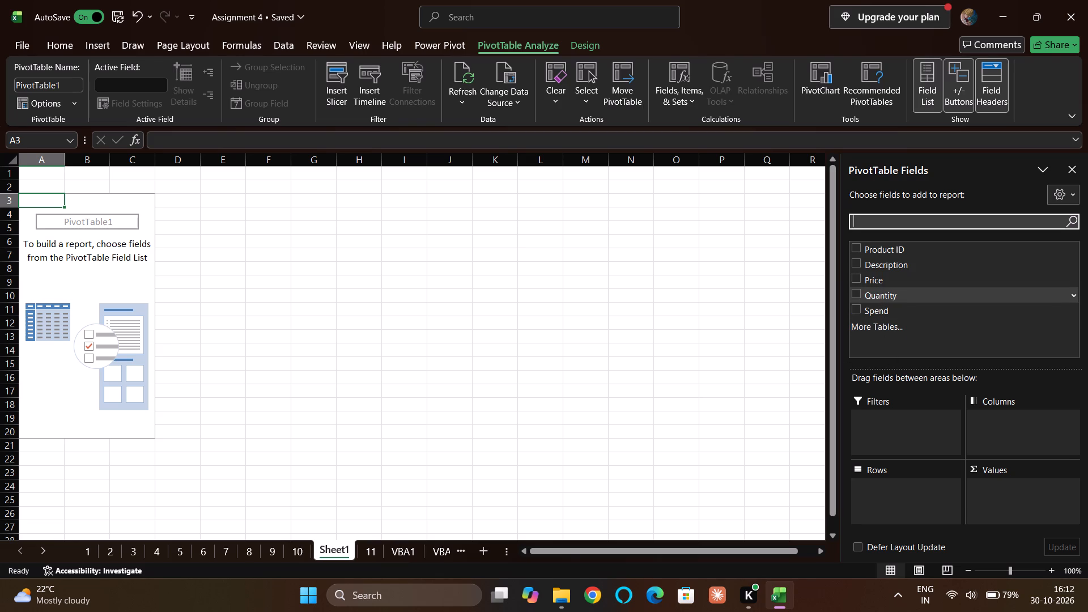
{"action": "left_click", "coordinate": [293, 551]}
{"action": "left_click", "coordinate": [366, 551]}
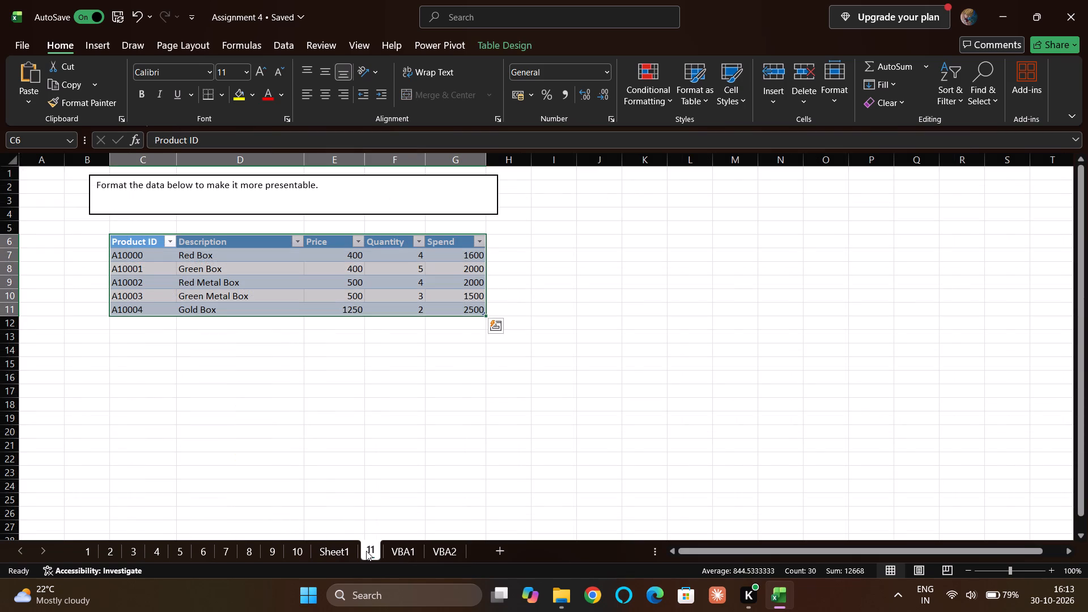
{"action": "left_click", "coordinate": [335, 550]}
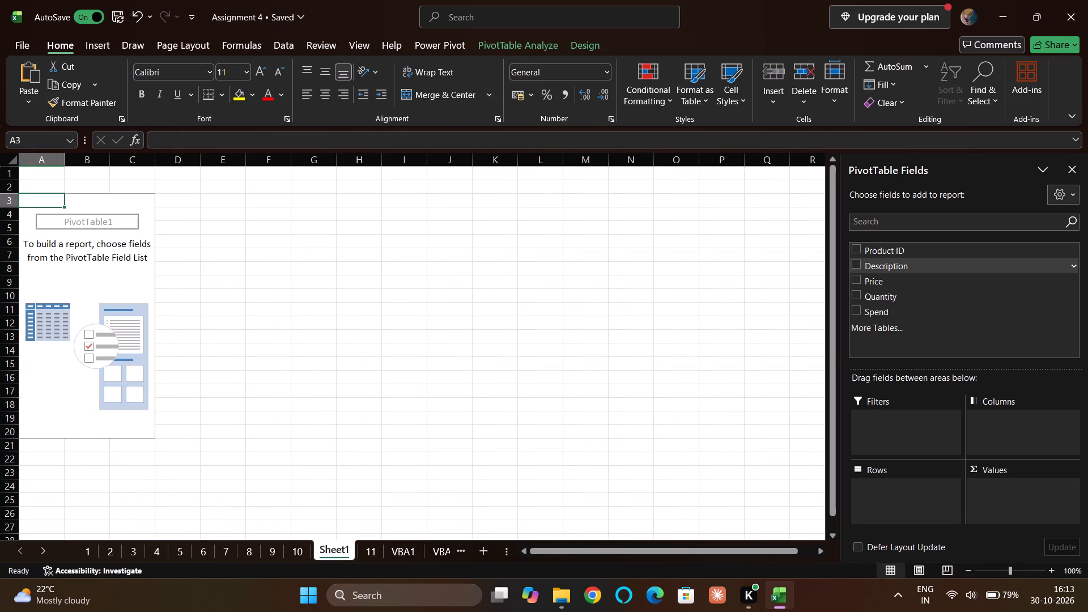
Lay out the PivotTable with Product ID as rows and Description as columns.
{"action": "left_click_drag", "start_coordinate": [879, 265], "coordinate": [891, 447]}
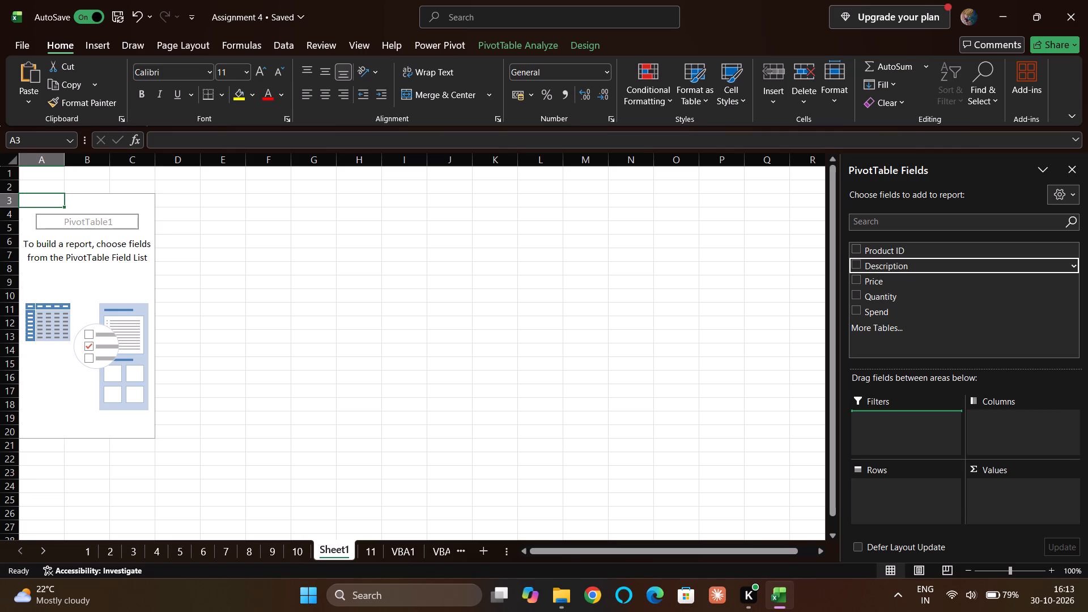
{"action": "left_click_drag", "start_coordinate": [891, 447], "coordinate": [884, 486]}
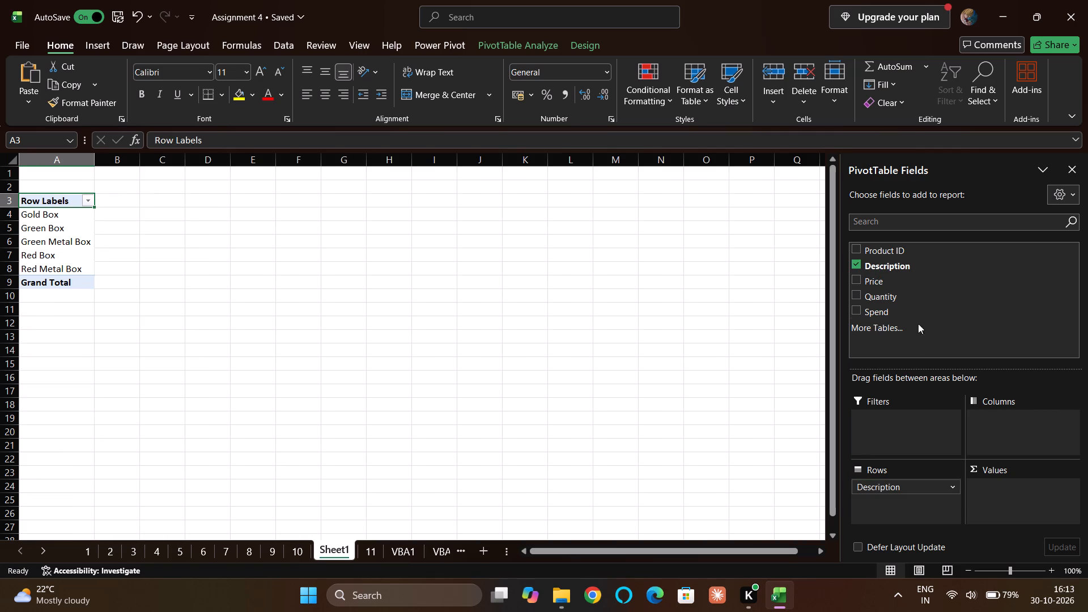
{"action": "left_click_drag", "start_coordinate": [899, 252], "coordinate": [900, 362]}
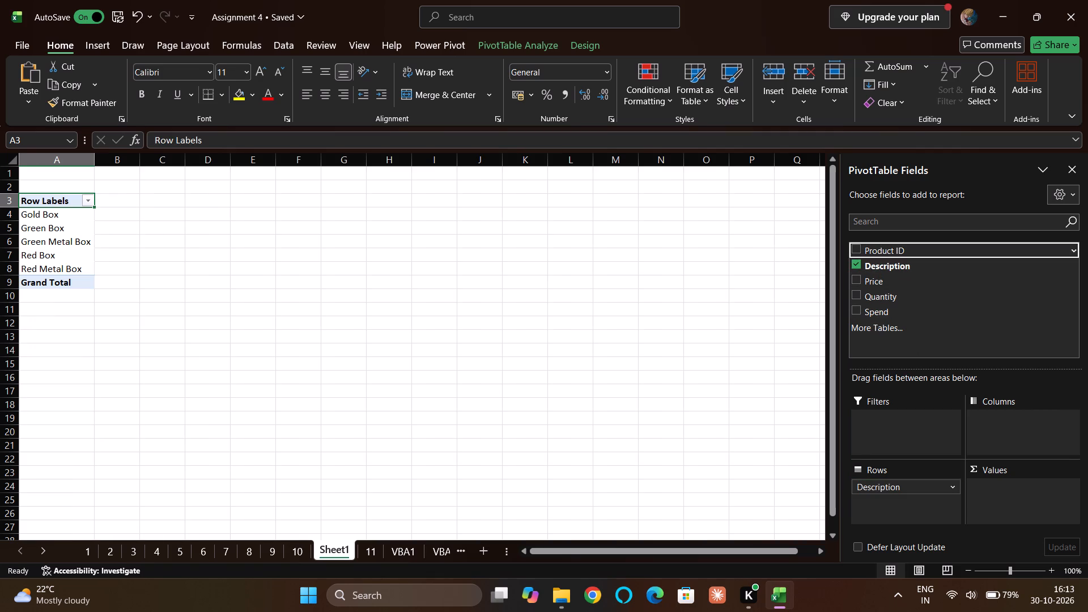
{"action": "left_click_drag", "start_coordinate": [900, 362], "coordinate": [891, 498]}
{"action": "left_click_drag", "start_coordinate": [880, 487], "coordinate": [1002, 422]}
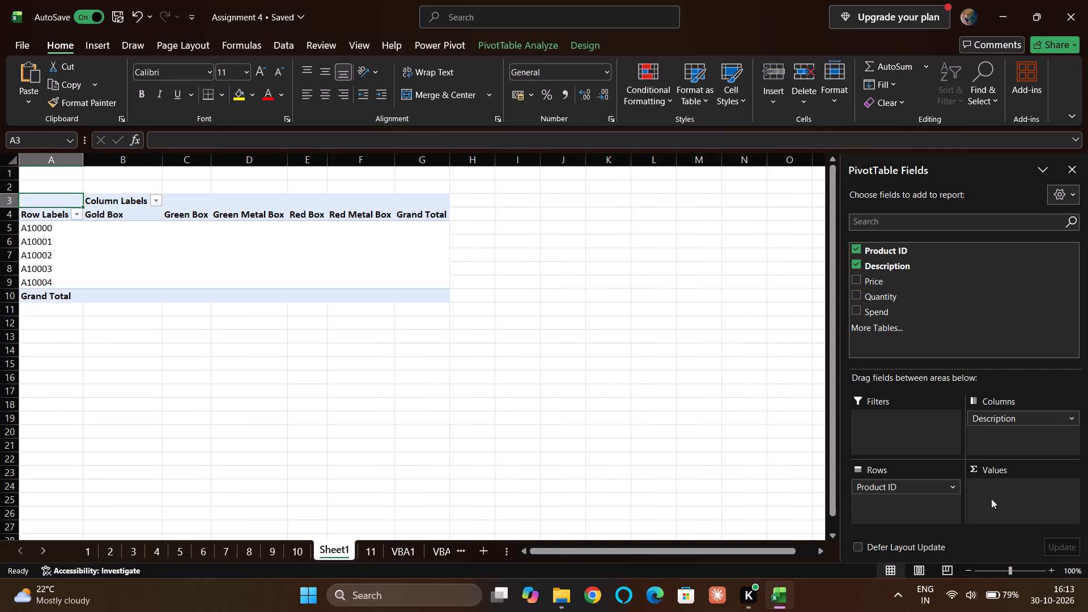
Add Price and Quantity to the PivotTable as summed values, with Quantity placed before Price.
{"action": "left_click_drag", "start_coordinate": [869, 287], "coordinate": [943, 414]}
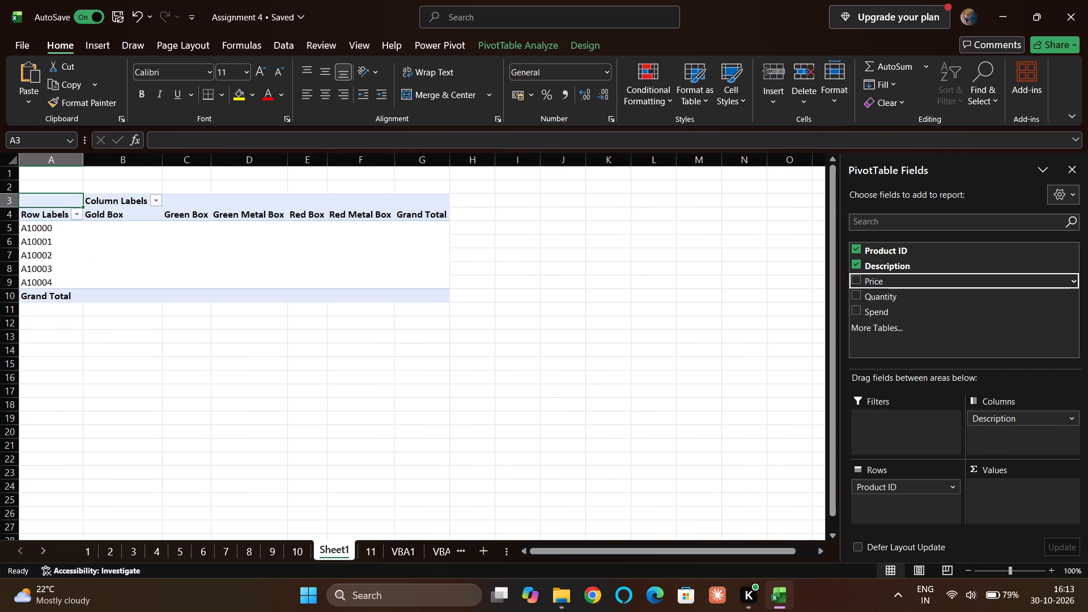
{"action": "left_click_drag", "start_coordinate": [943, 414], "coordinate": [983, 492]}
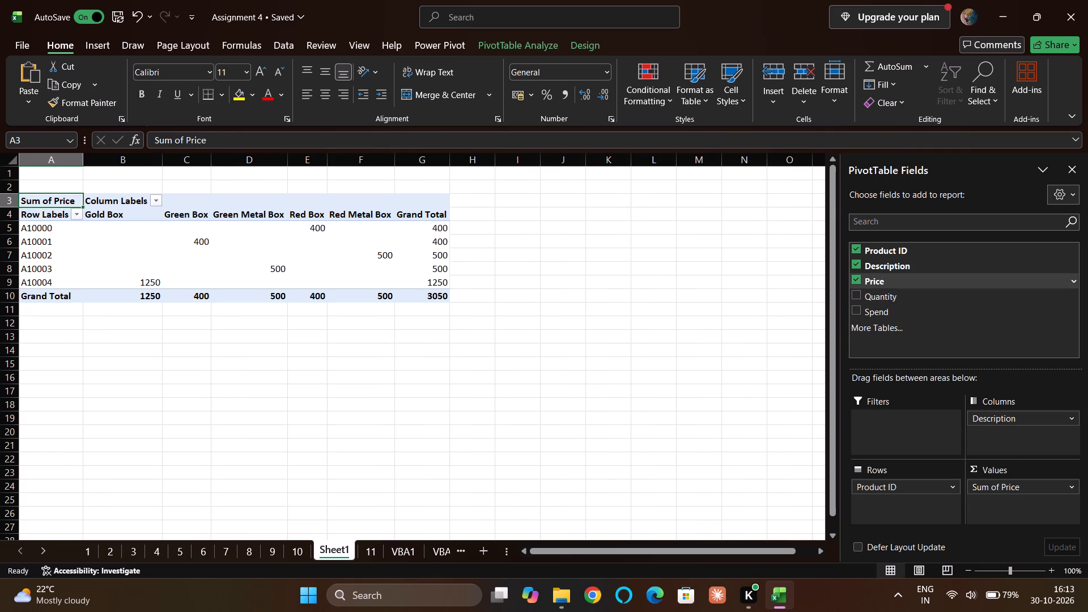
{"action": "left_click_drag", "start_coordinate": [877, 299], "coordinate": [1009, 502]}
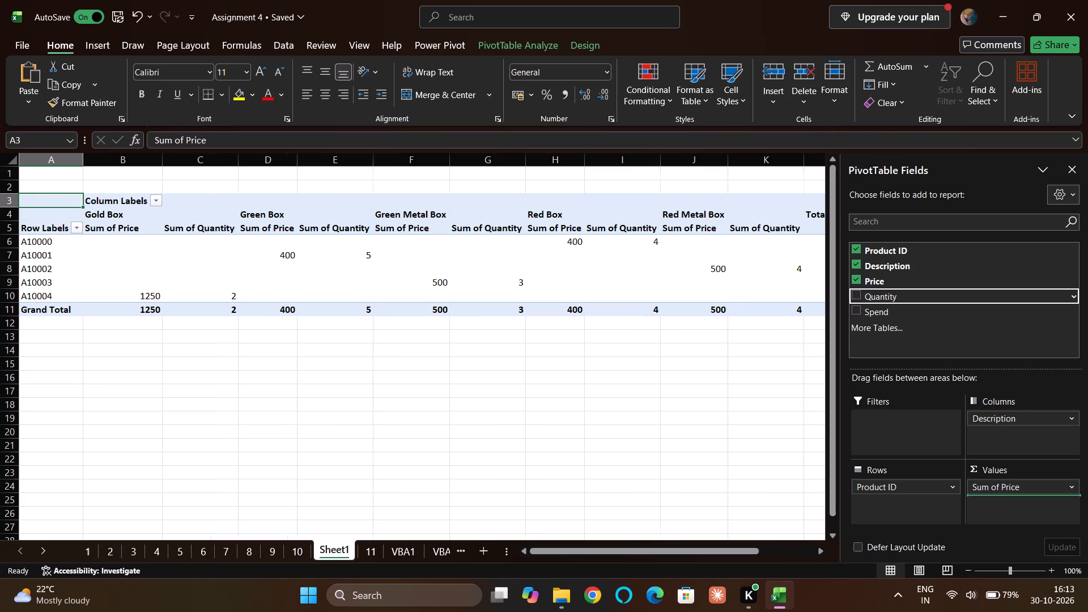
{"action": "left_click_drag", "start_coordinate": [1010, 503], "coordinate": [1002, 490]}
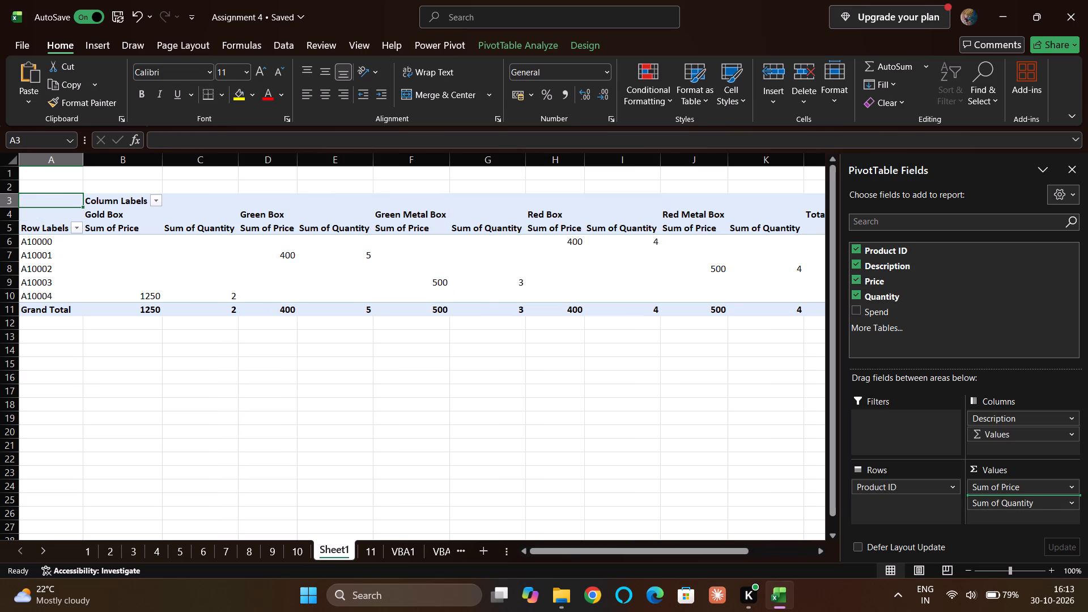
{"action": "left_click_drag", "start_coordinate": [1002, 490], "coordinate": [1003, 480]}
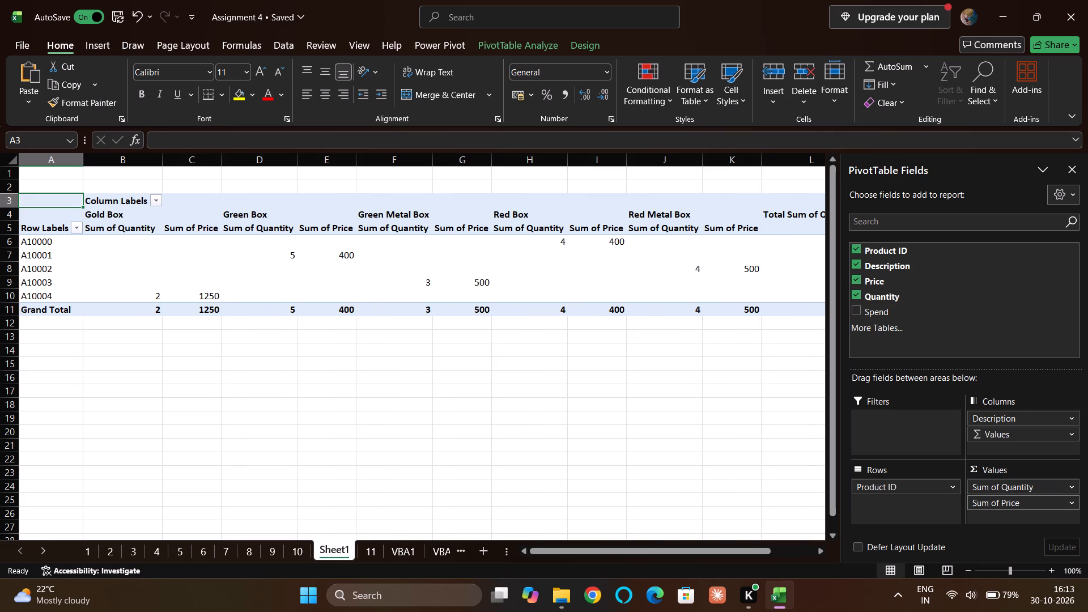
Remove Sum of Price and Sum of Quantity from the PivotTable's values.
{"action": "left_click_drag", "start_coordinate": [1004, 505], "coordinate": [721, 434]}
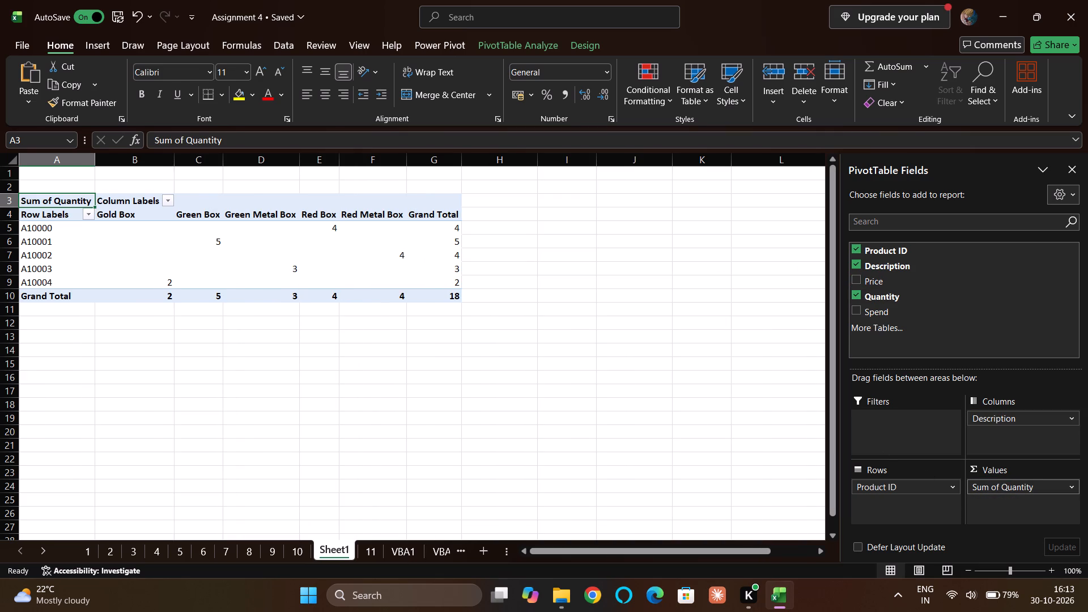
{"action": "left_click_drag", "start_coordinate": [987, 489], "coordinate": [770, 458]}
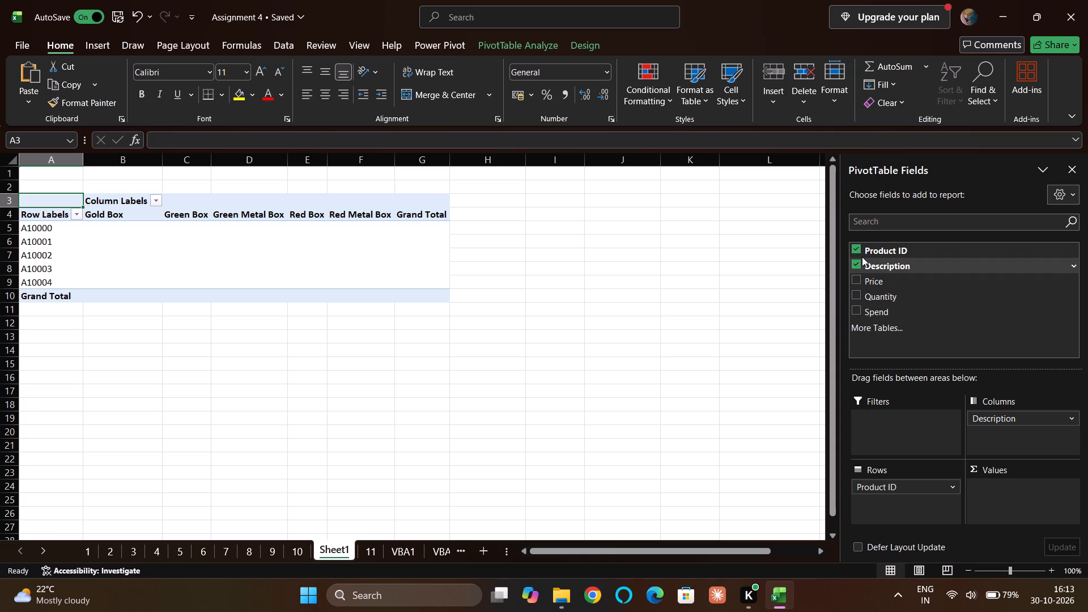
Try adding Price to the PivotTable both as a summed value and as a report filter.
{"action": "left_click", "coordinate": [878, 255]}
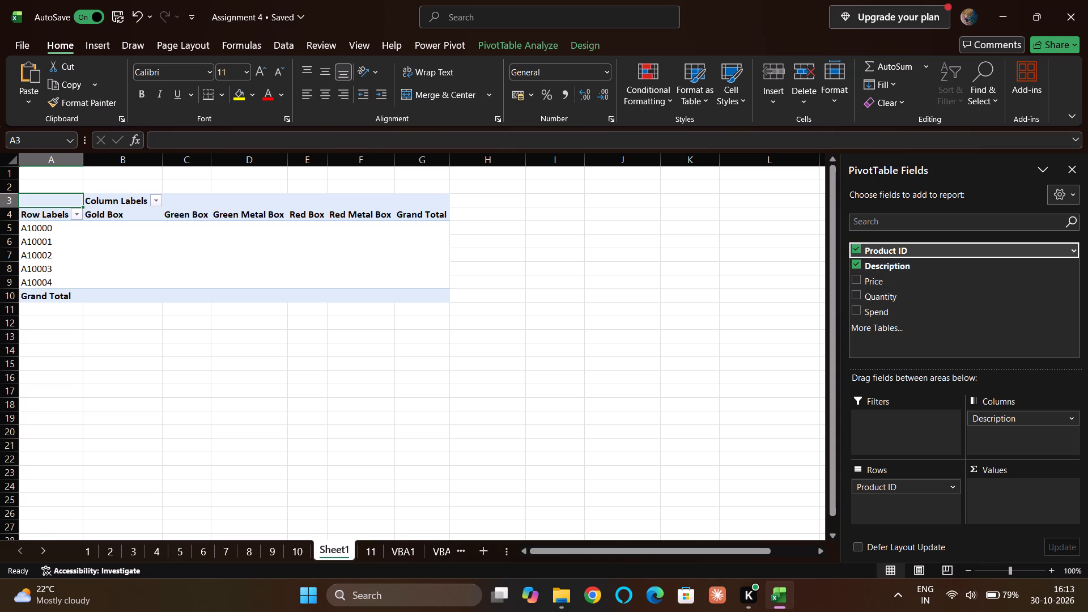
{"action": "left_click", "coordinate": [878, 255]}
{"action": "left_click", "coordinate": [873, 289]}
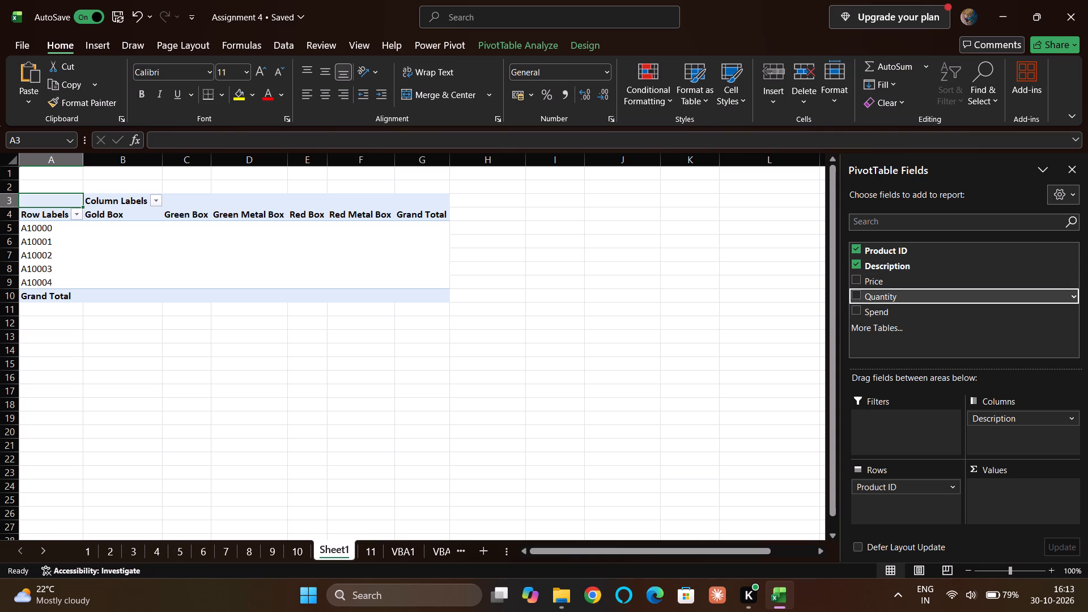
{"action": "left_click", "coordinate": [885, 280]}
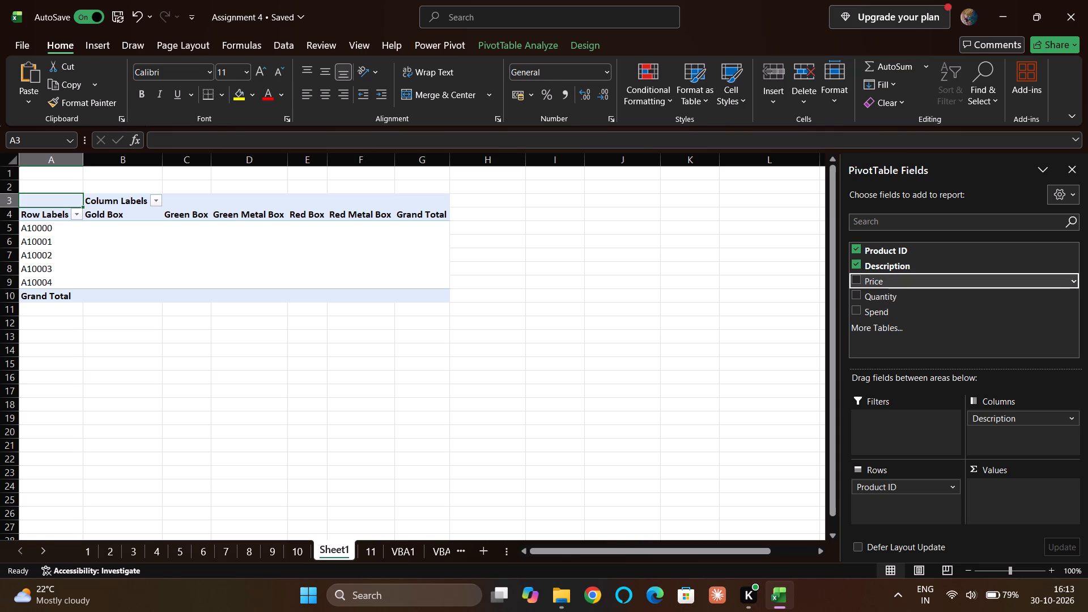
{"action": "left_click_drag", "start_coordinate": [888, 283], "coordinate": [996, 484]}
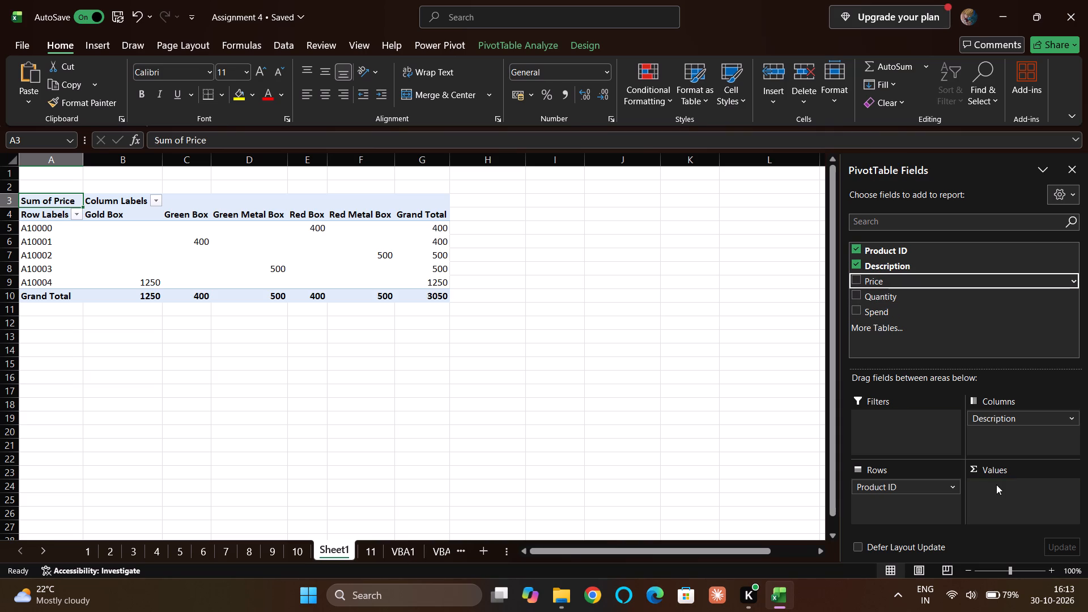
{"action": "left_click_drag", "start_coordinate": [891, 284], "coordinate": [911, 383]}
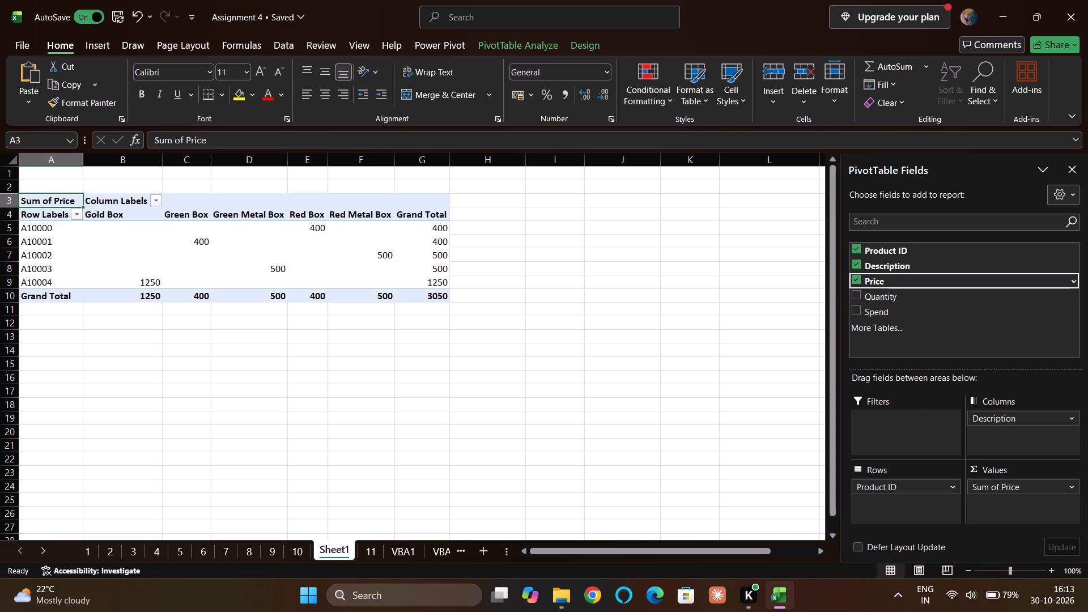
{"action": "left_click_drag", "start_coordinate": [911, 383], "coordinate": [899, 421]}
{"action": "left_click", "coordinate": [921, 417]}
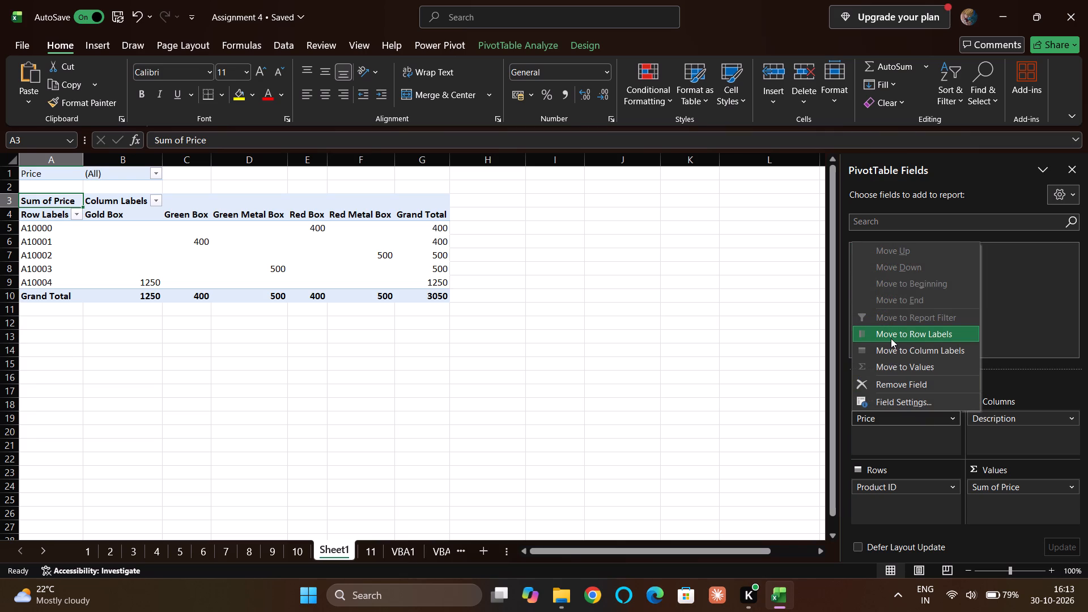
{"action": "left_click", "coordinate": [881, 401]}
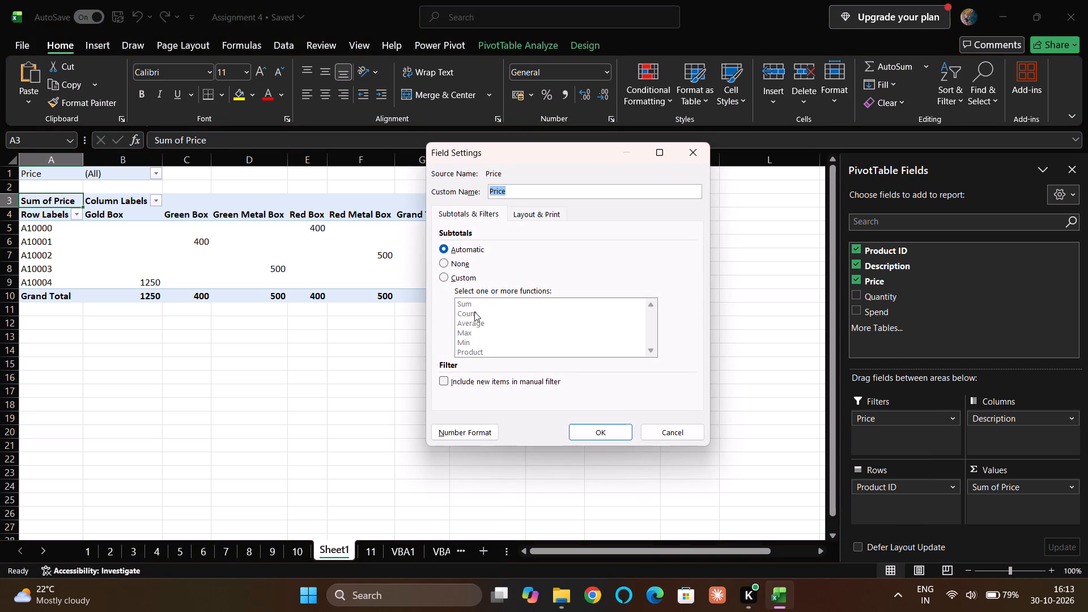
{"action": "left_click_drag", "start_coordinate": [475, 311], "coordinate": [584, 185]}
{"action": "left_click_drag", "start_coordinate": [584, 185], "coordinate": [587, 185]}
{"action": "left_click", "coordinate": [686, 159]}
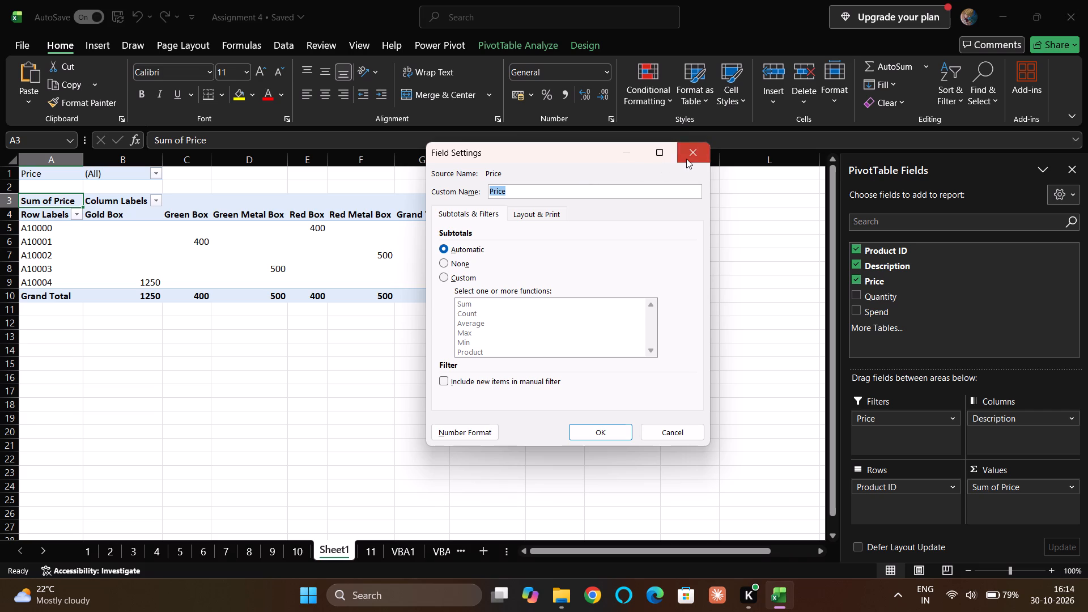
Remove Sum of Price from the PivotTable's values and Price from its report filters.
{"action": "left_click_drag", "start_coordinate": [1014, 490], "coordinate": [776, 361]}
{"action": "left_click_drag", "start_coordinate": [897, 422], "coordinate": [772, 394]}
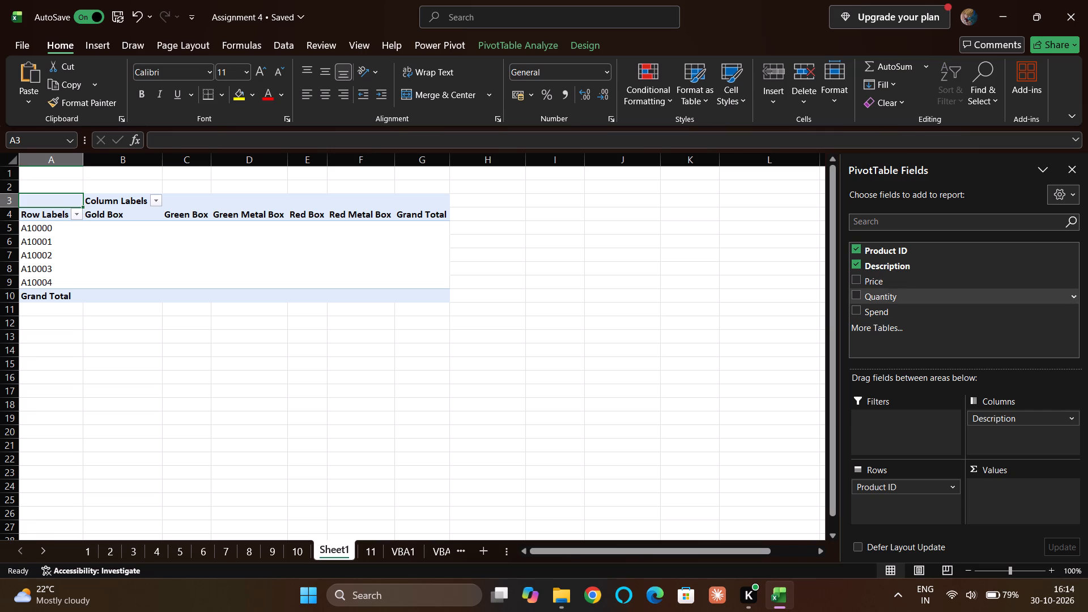
Add Quantity to the PivotTable as a report filter and move it to the values as a sum.
{"action": "left_click_drag", "start_coordinate": [876, 294], "coordinate": [924, 415]}
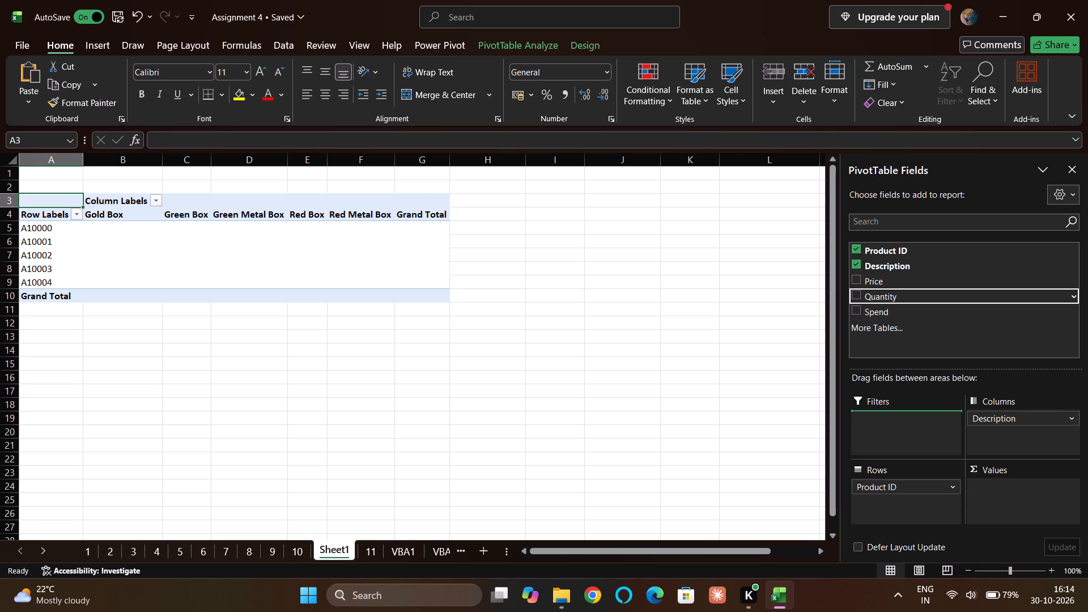
{"action": "left_click_drag", "start_coordinate": [924, 415], "coordinate": [924, 416]}
{"action": "left_click", "coordinate": [895, 424]}
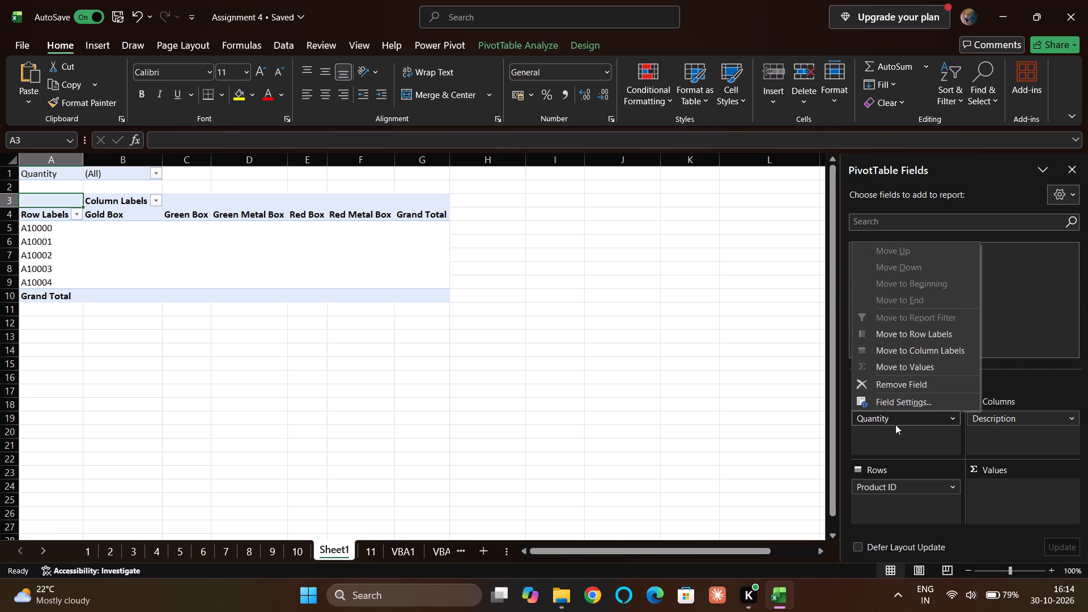
{"action": "left_click", "coordinate": [905, 368]}
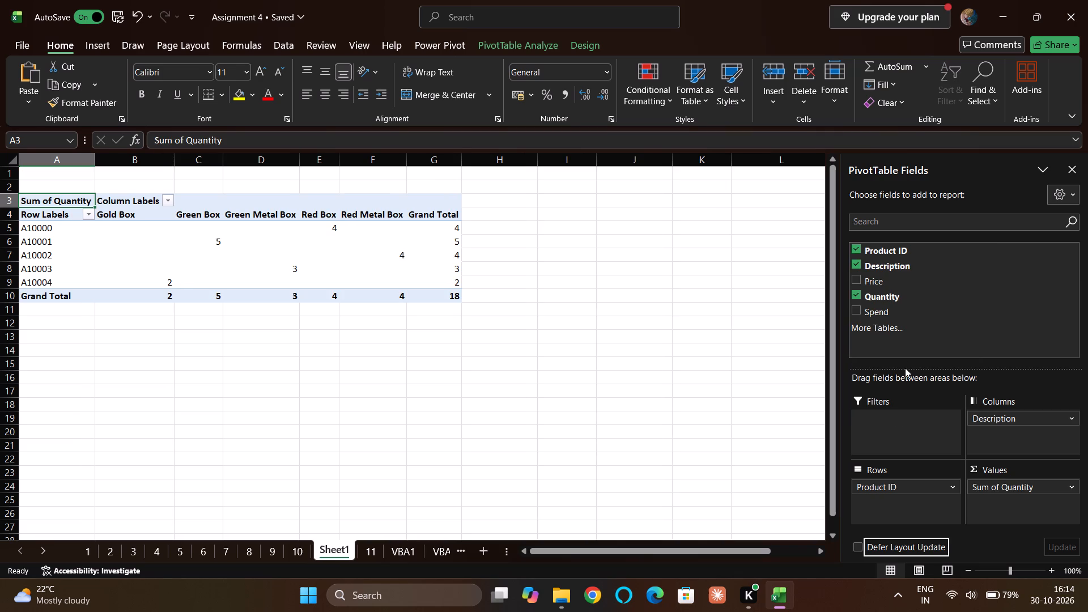